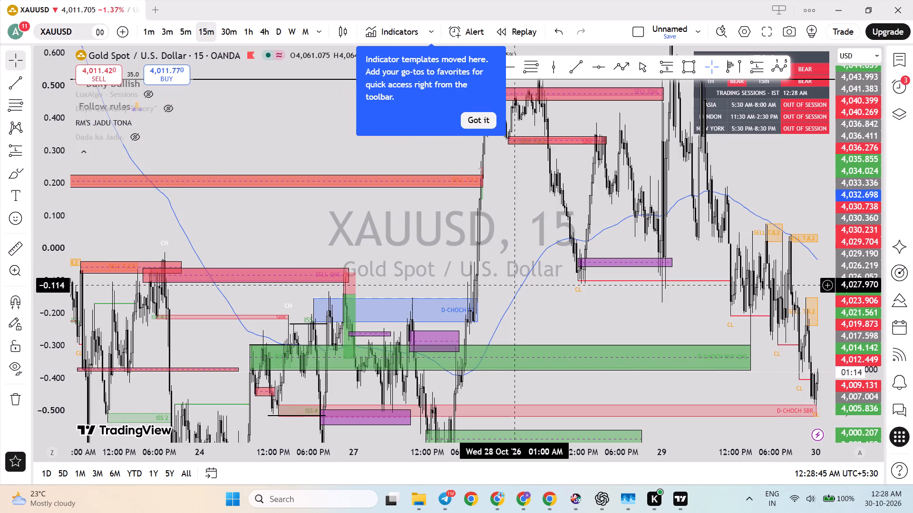
Dismiss the notice about the moved indicator templates.
drag(690, 323, 536, 196)
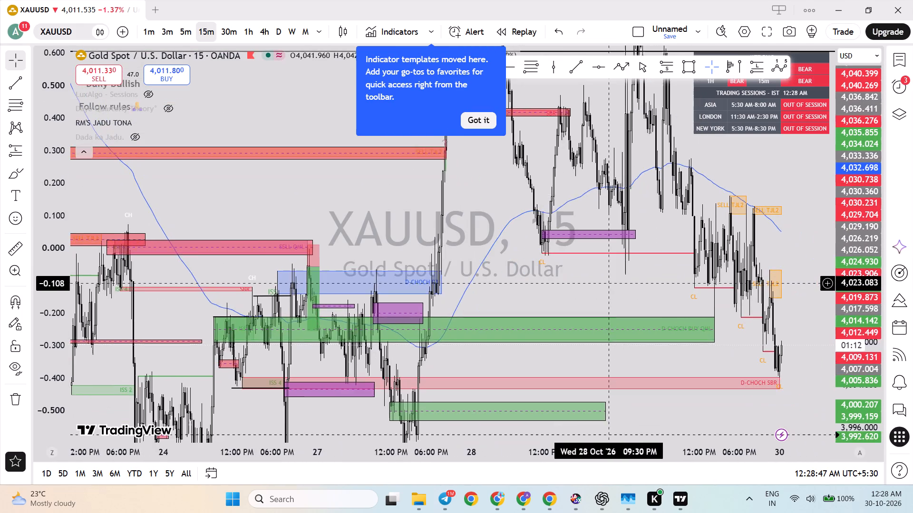
drag(536, 196, 535, 195)
scroll(615, 271, up, 1)
scroll(670, 279, up, 2)
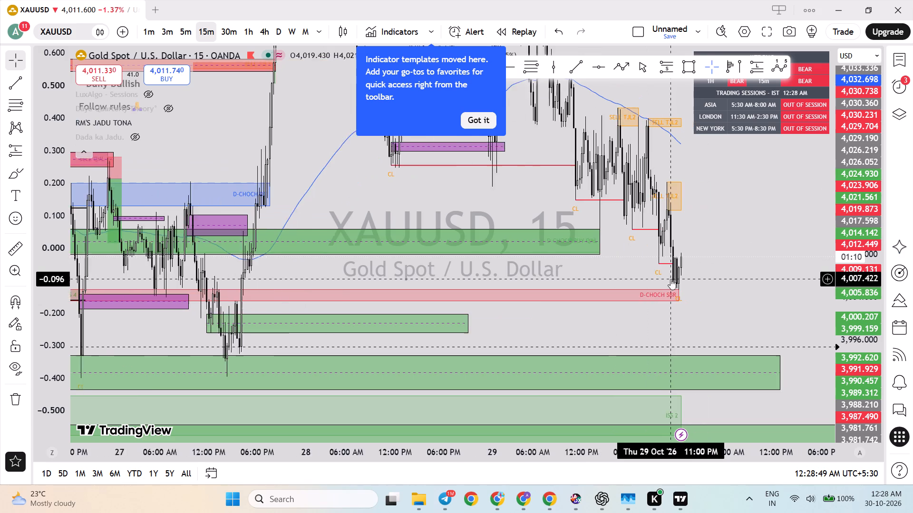
click(484, 118)
Compare the Vantage and FXCM XAUUSD feeds from the watchlist, leaving the Vantage chart displayed with the watchlist closed.
click(903, 63)
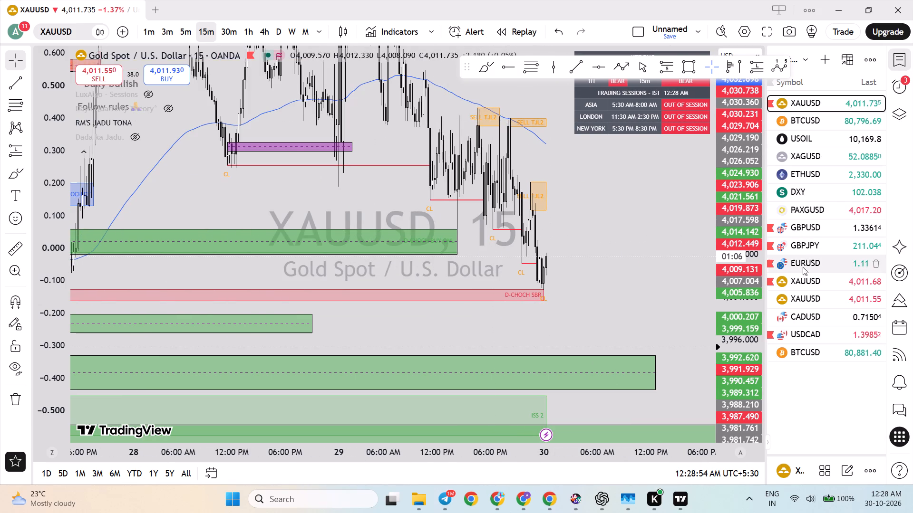
click(818, 279)
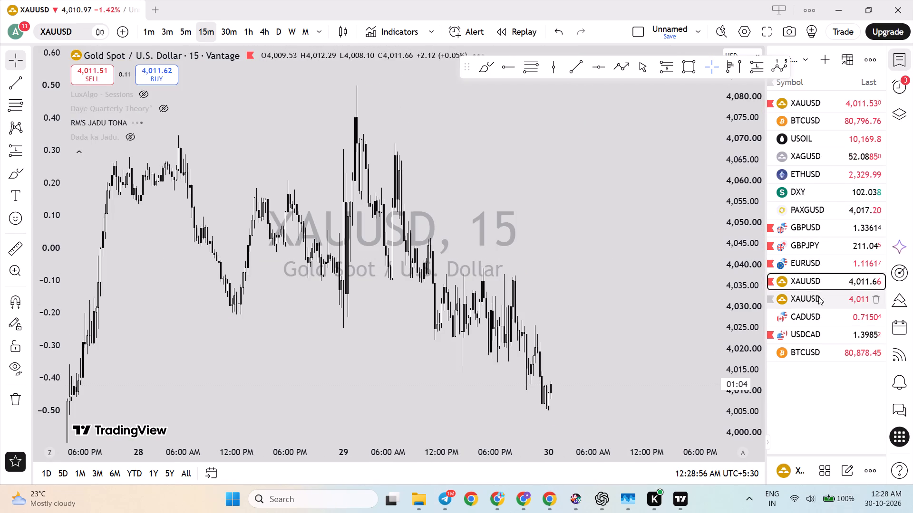
click(818, 296)
click(817, 282)
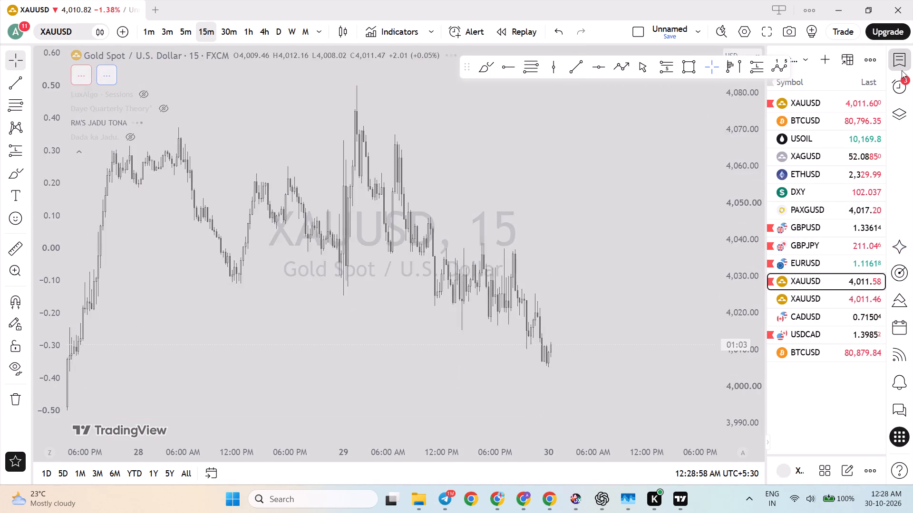
click(900, 66)
Switch the Vantage XAUUSD chart to the 4-hour timeframe and examine the late-October price action.
drag(862, 176, 842, 176)
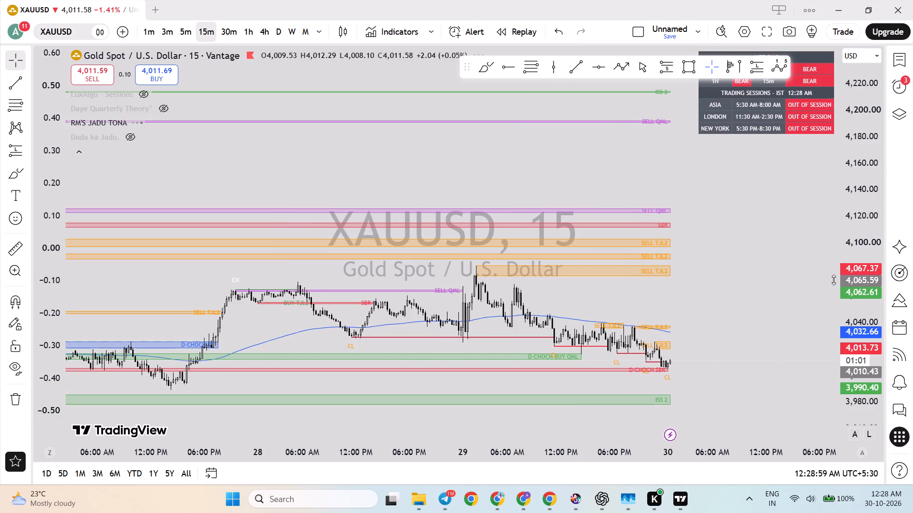
drag(849, 271, 849, 309)
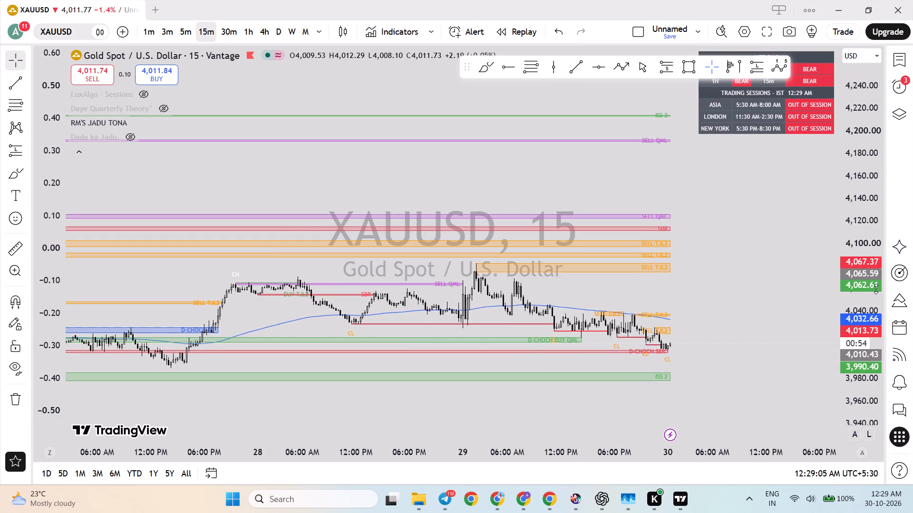
drag(850, 386, 846, 285)
drag(767, 368, 796, 97)
scroll(748, 170, down, 4)
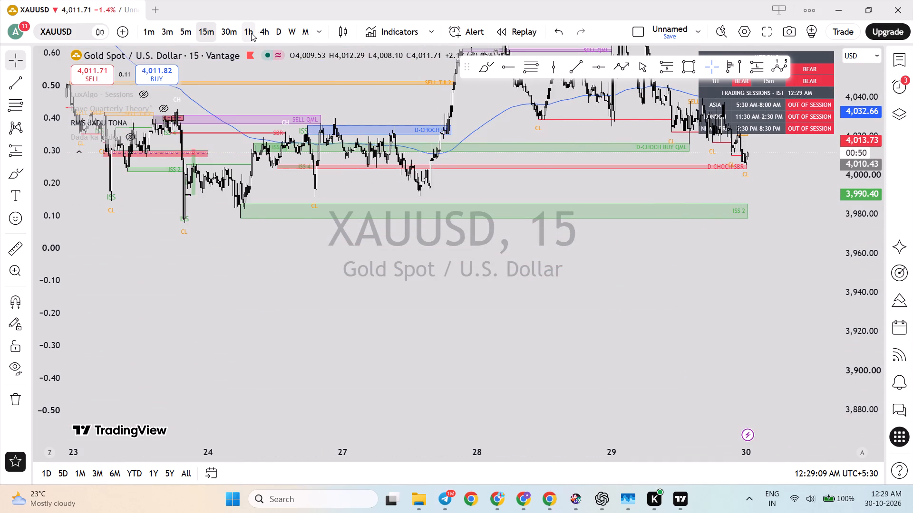
click(251, 33)
click(264, 34)
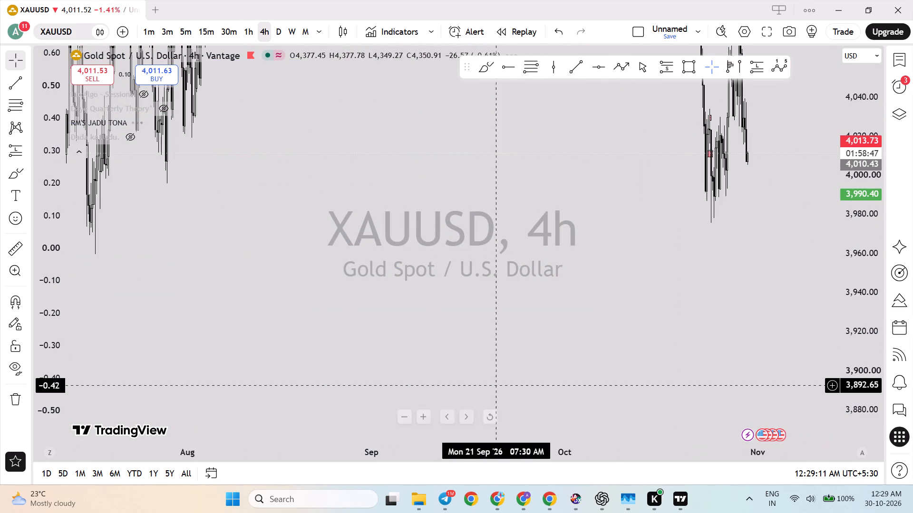
scroll(522, 356, up, 5)
drag(490, 249, 496, 351)
scroll(492, 348, up, 5)
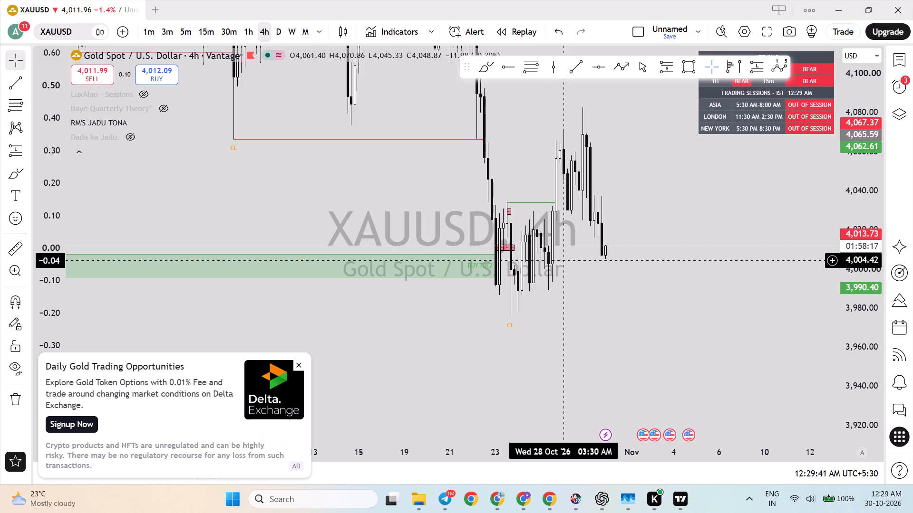
Set the XAUUSD chart timeframe to 1 hour.
click(263, 55)
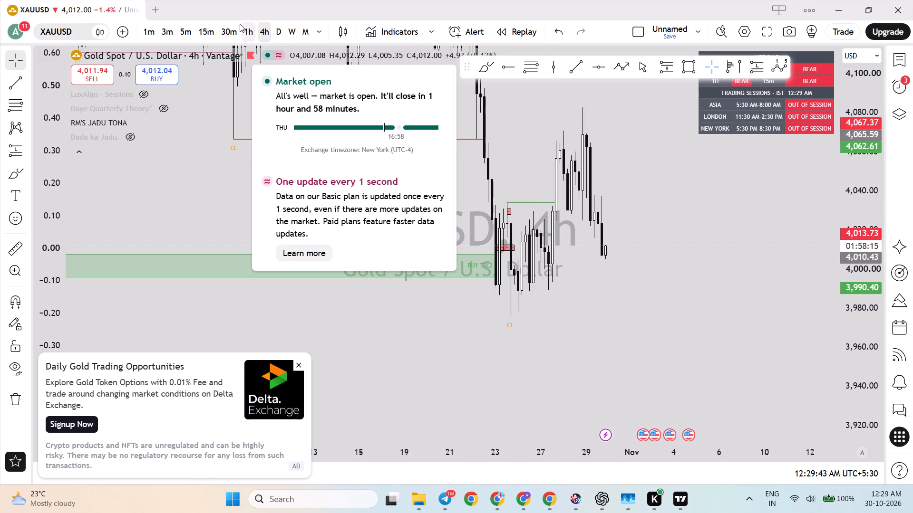
click(240, 24)
click(258, 32)
click(250, 34)
Examine the hourly swings from 23 to 30 October against the buy zones, closing the advertisement that covers the chart.
scroll(394, 332, down, 2)
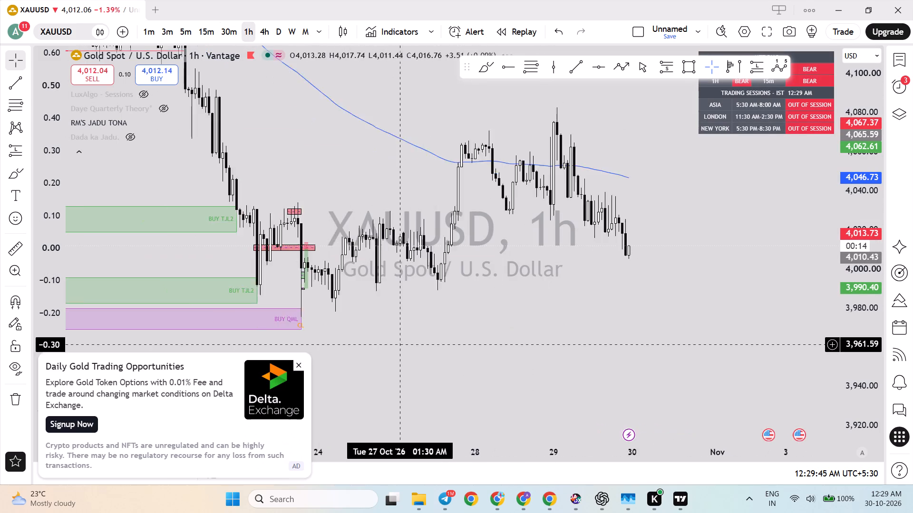
scroll(401, 344, down, 1)
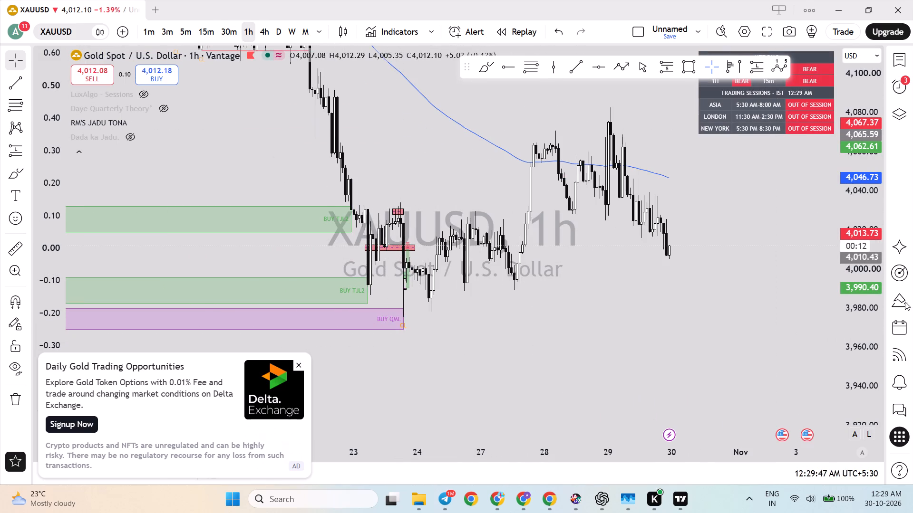
drag(853, 352, 854, 300)
drag(782, 307, 788, 350)
scroll(788, 350, up, 2)
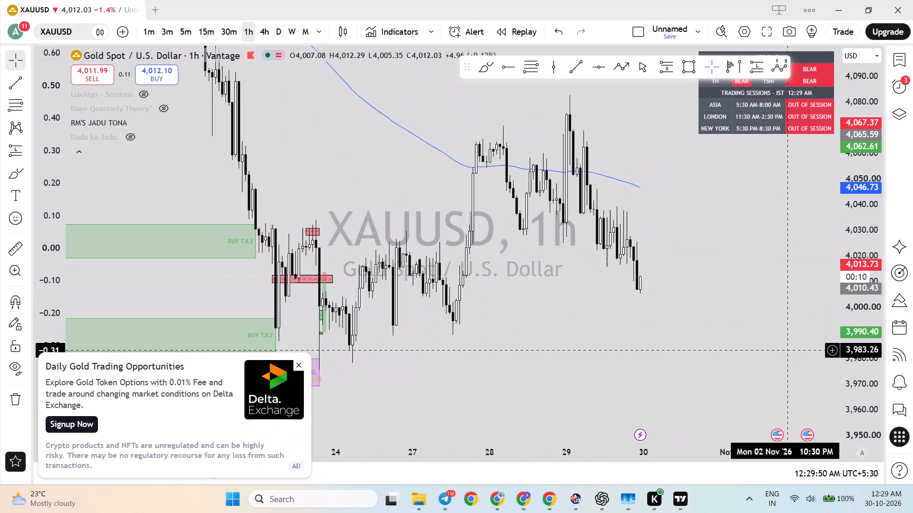
drag(755, 329, 760, 361)
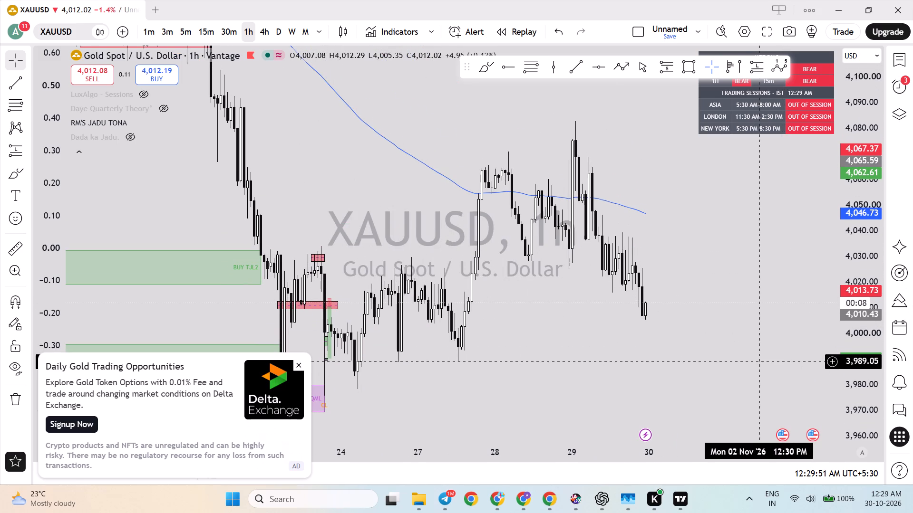
drag(708, 357, 726, 340)
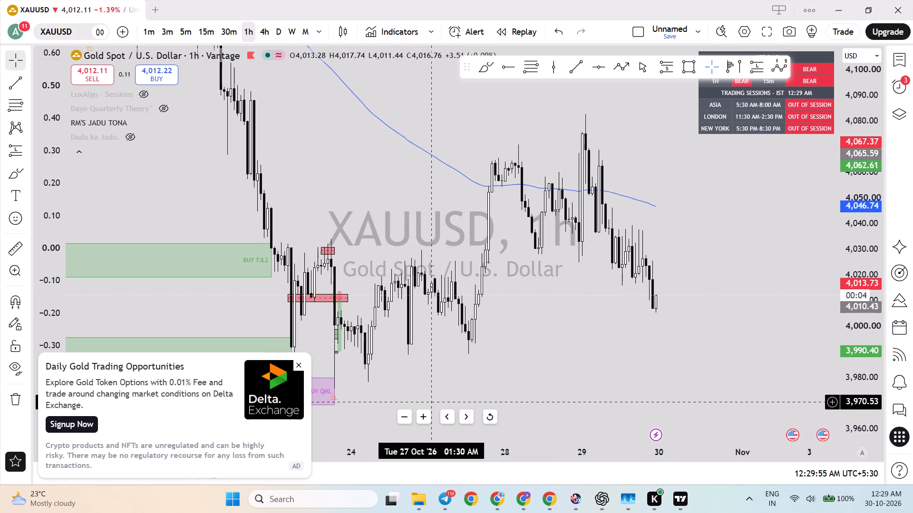
click(300, 362)
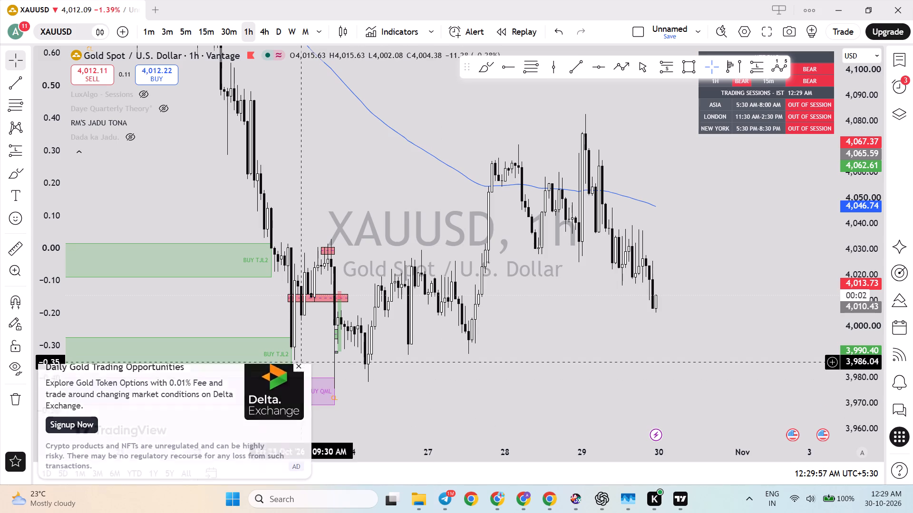
drag(325, 345, 324, 334)
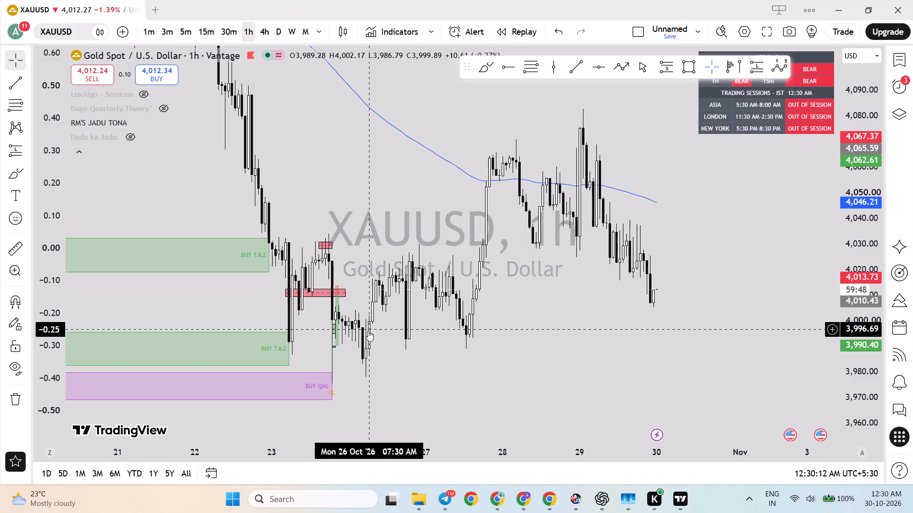
drag(517, 323, 494, 323)
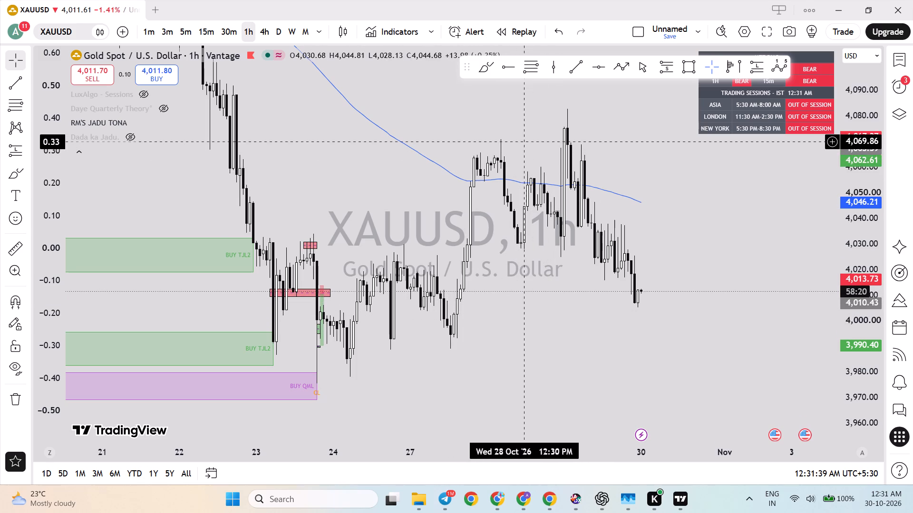
drag(515, 299, 513, 288)
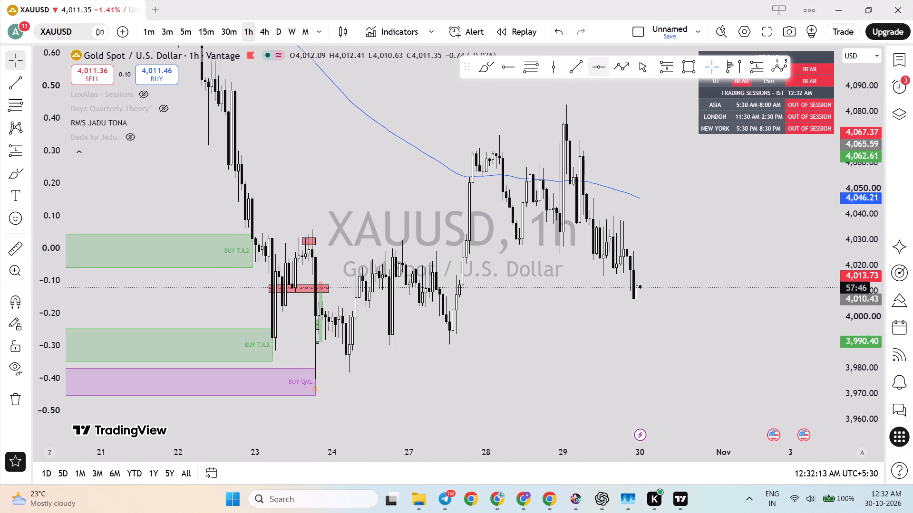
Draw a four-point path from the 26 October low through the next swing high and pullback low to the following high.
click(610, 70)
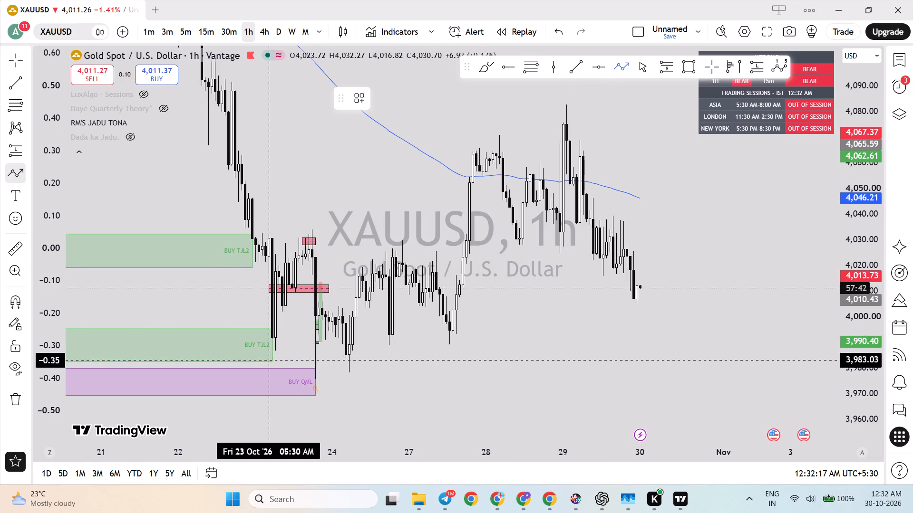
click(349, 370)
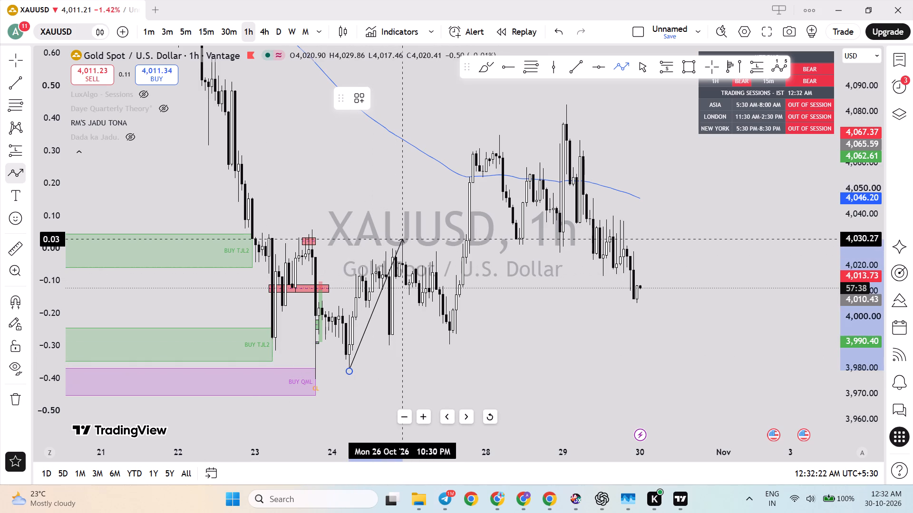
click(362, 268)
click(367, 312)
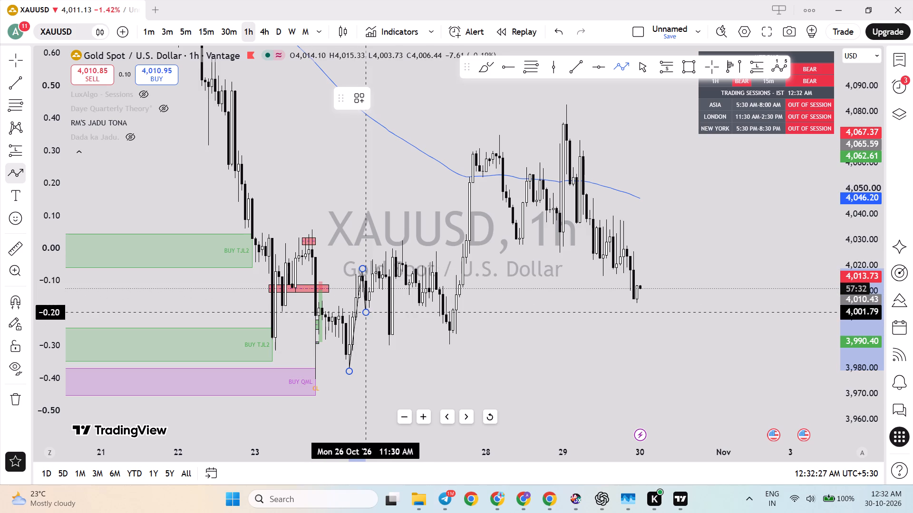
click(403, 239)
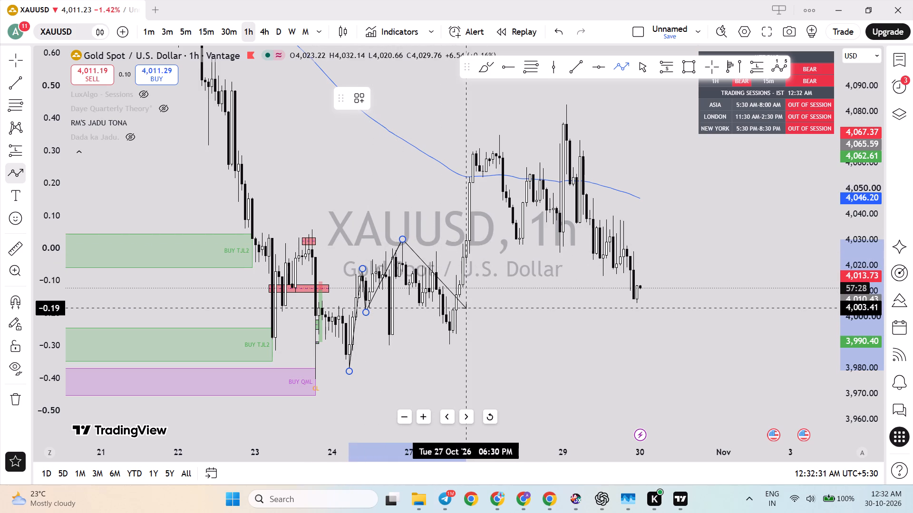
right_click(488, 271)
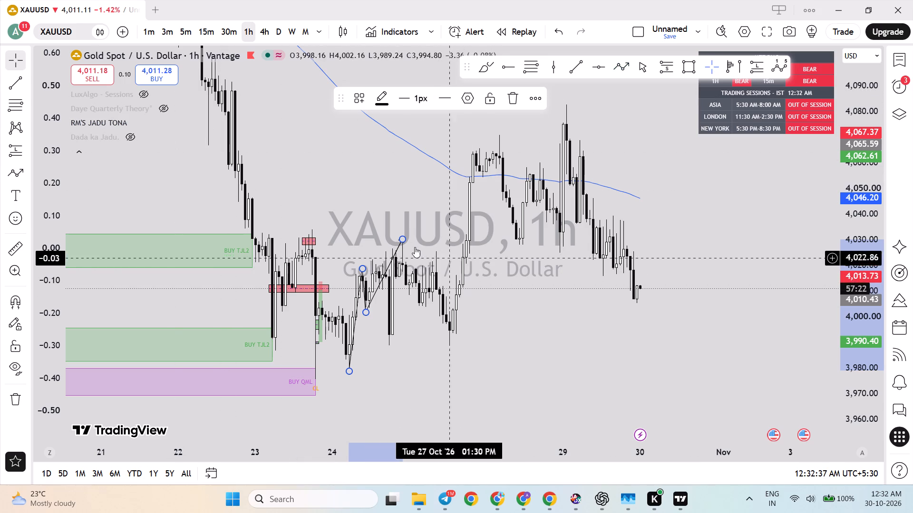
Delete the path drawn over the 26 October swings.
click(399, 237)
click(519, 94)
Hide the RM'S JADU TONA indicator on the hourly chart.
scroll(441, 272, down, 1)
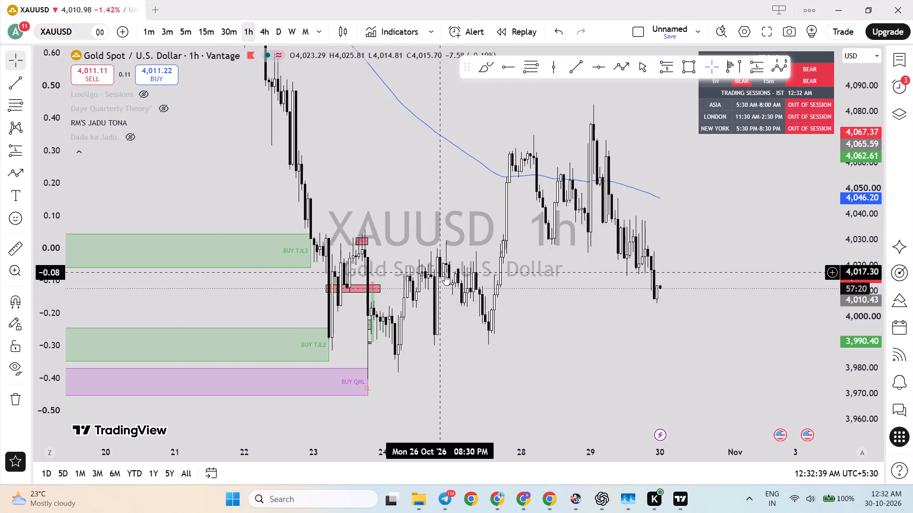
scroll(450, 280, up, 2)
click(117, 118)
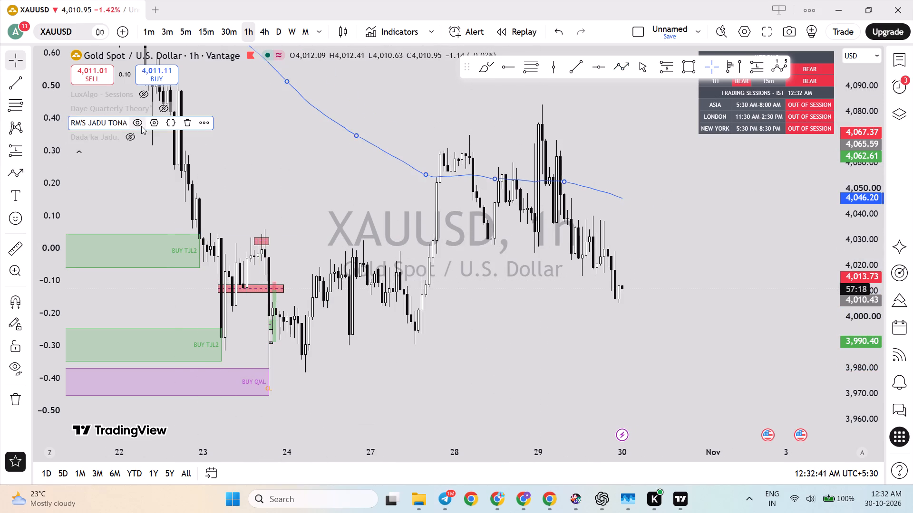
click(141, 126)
Switch back to the OANDA XAUUSD chart from the watchlist and close the watchlist.
scroll(291, 210, up, 2)
scroll(293, 234, down, 1)
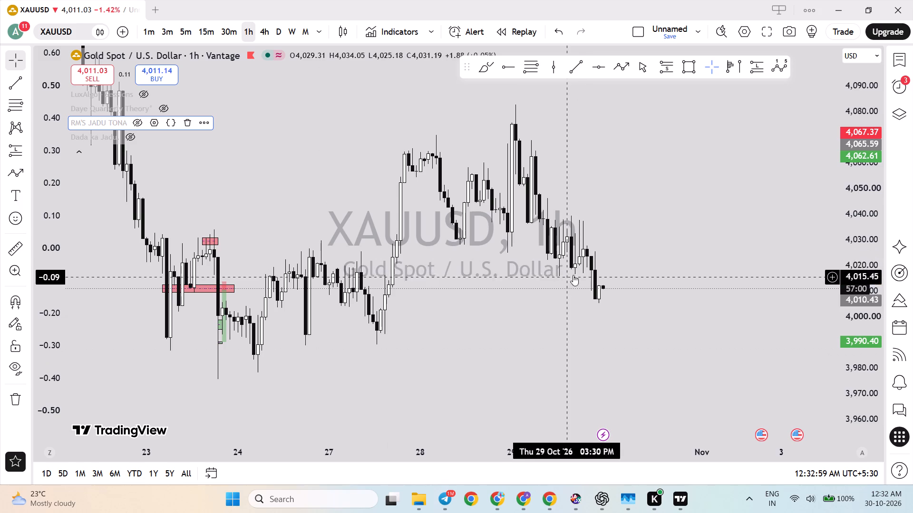
click(903, 56)
click(822, 114)
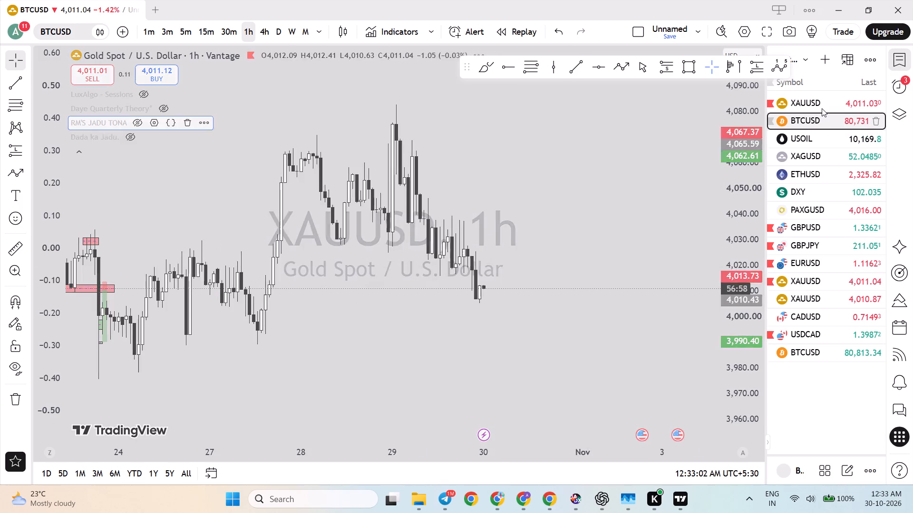
click(822, 108)
click(903, 66)
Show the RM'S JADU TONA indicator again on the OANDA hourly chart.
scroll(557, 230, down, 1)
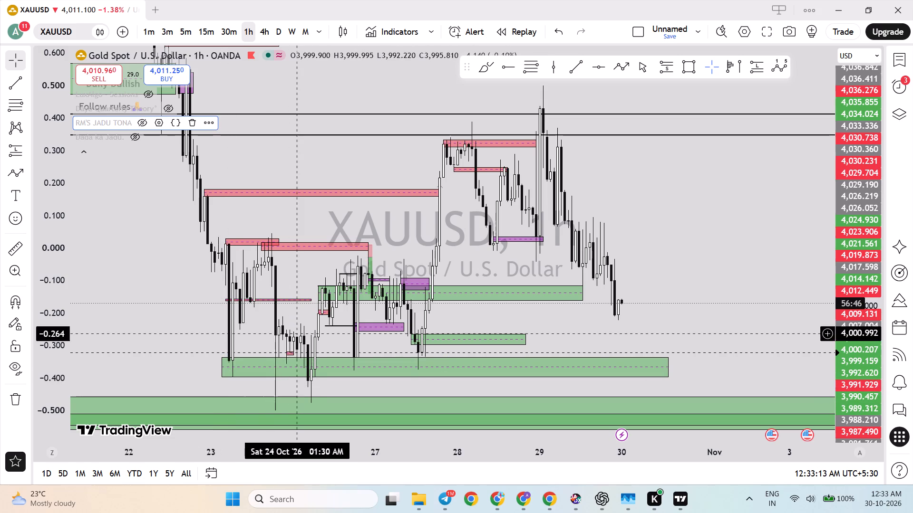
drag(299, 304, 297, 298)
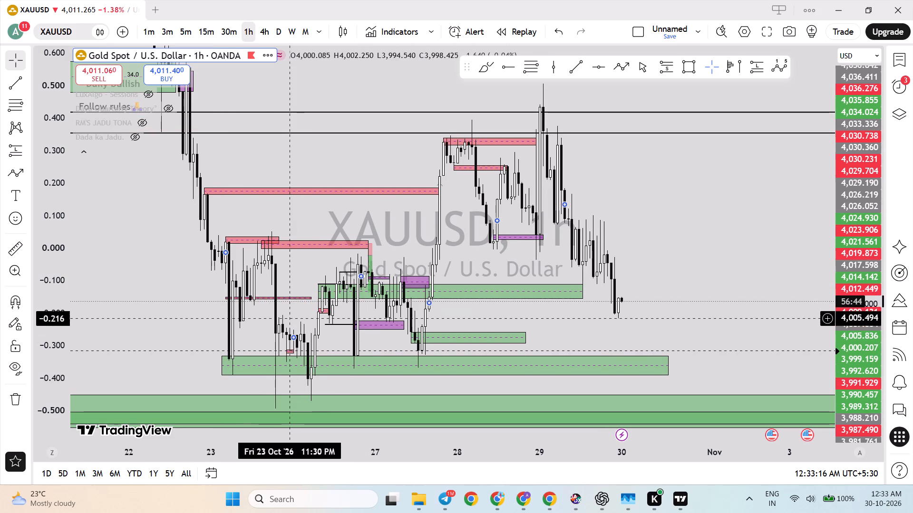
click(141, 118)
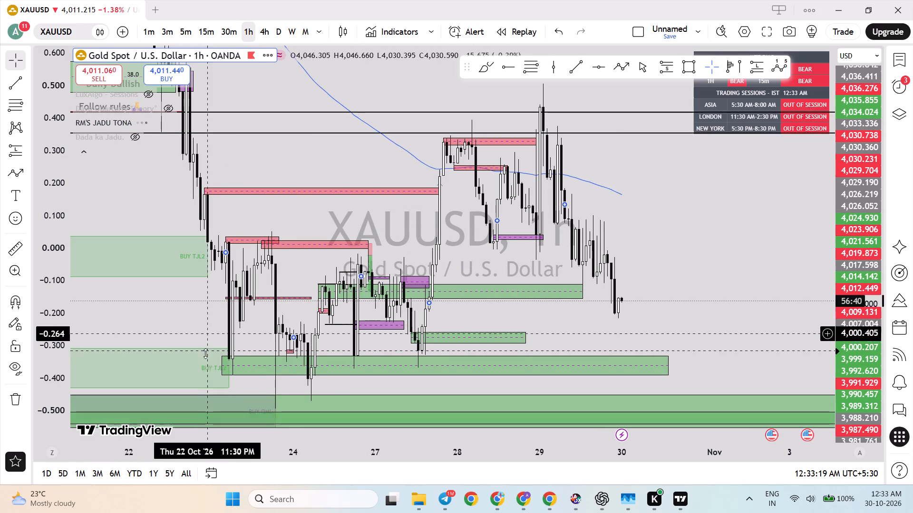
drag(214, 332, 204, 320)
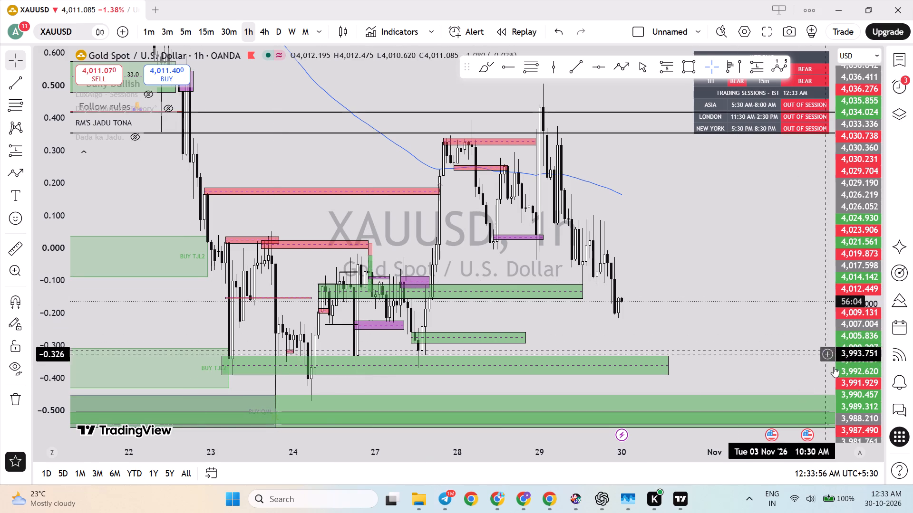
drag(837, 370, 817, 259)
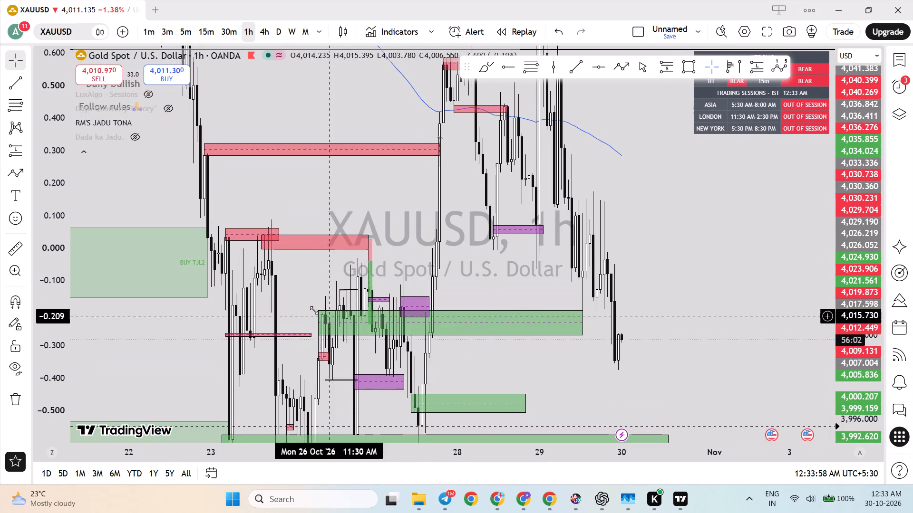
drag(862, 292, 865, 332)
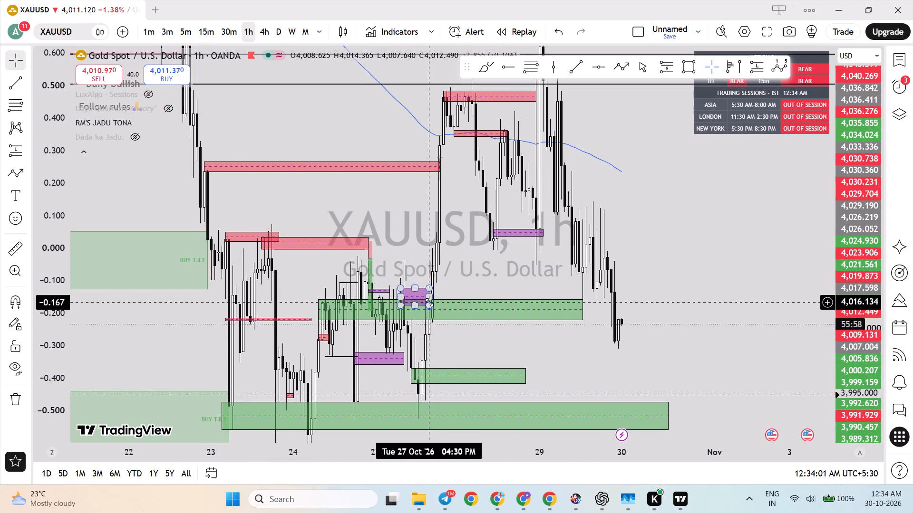
Examine the XAUUSD swings and supply and demand zones on the 4-hour chart and return to the 1-hour chart.
drag(858, 262, 859, 307)
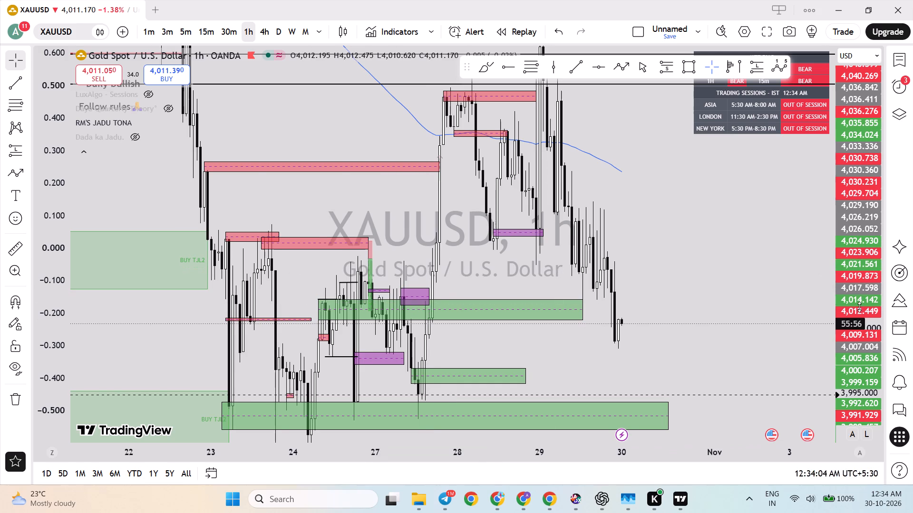
drag(859, 307, 859, 332)
drag(468, 254, 456, 257)
drag(855, 194, 867, 256)
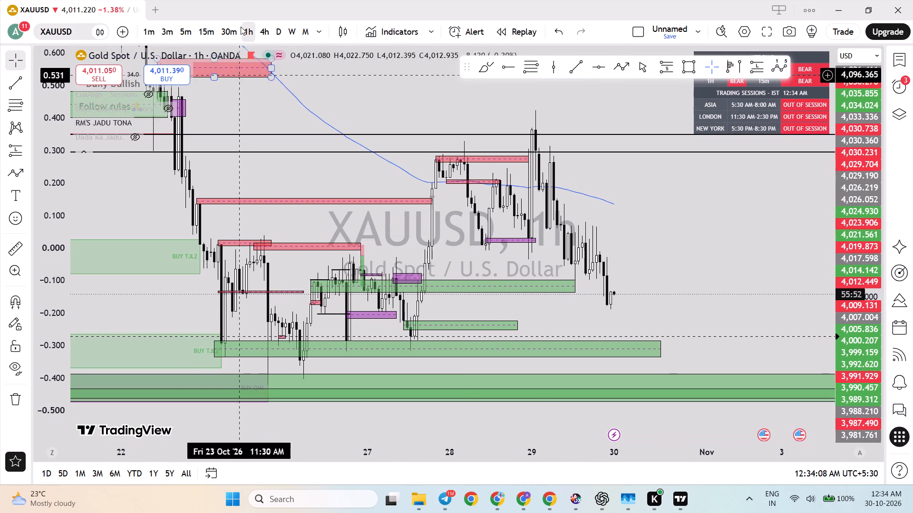
click(265, 28)
scroll(360, 225, up, 2)
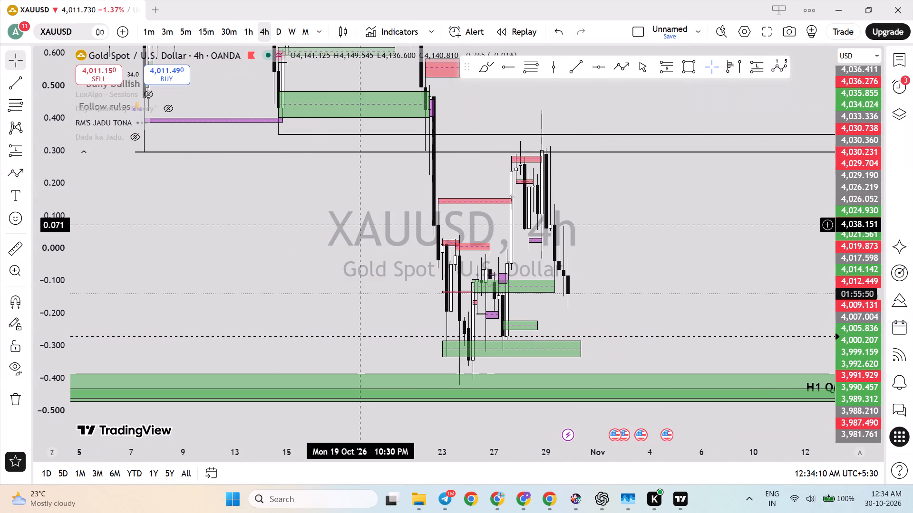
scroll(246, 285, up, 1)
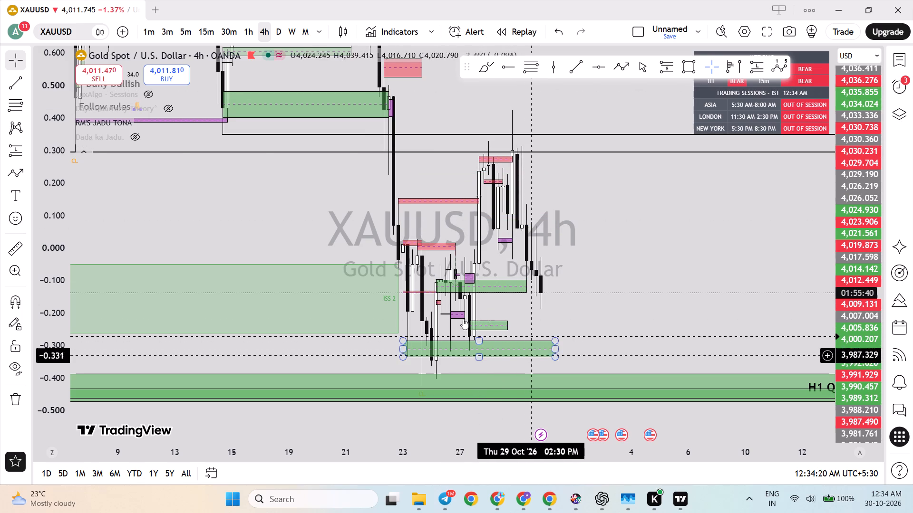
click(248, 26)
scroll(264, 100, down, 4)
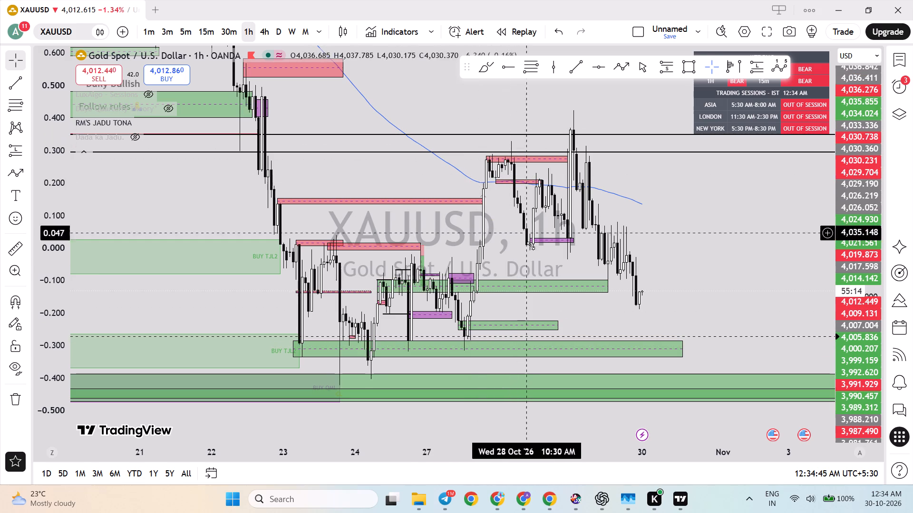
Draw a red-filled supply rectangle over the late-October highs, from 28 Oct 01:30 AM to 2 Nov 06:30 AM, with its base near 4,060.
drag(711, 209, 678, 206)
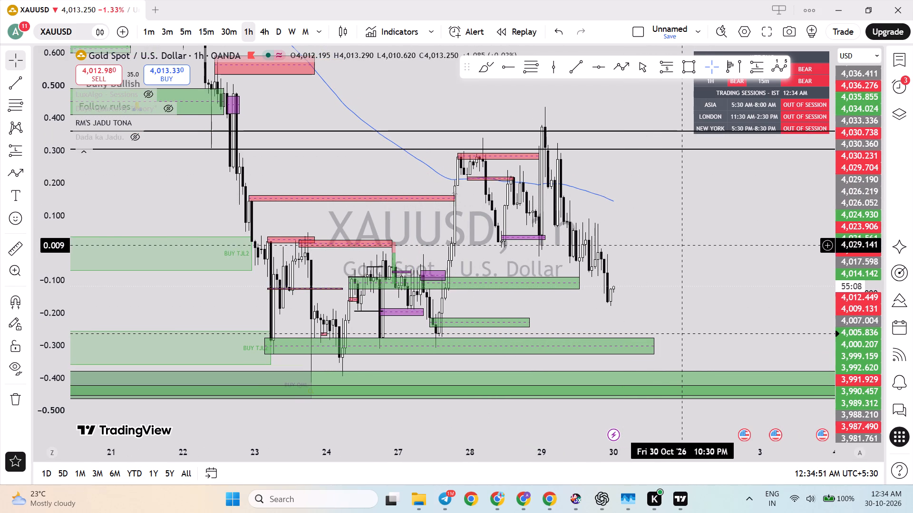
drag(677, 225, 646, 225)
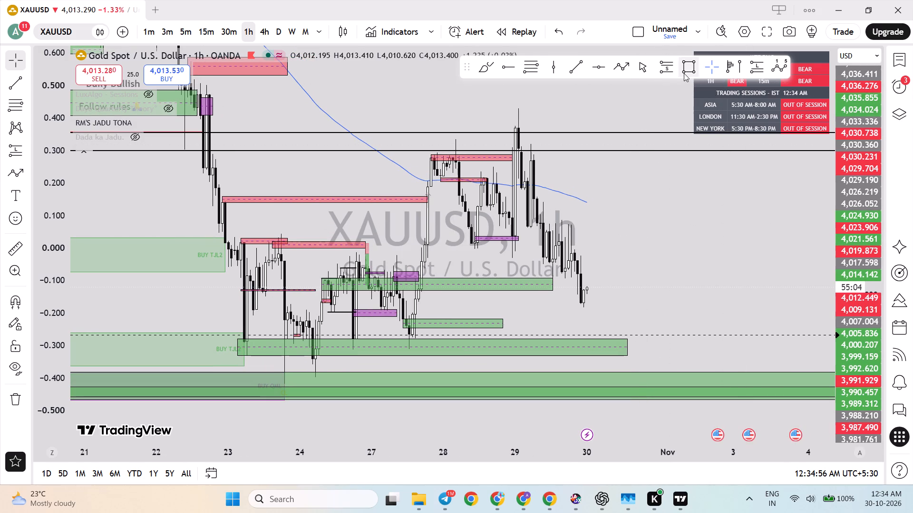
click(684, 73)
click(448, 139)
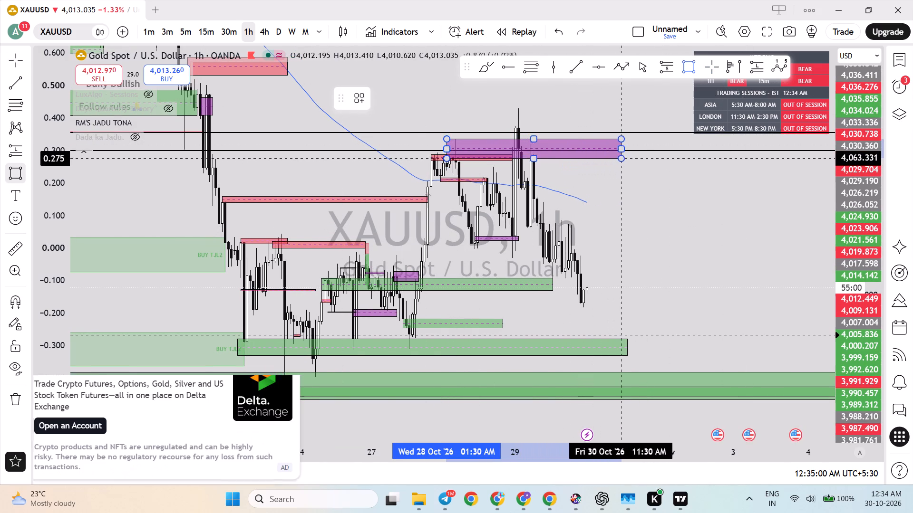
click(676, 166)
click(412, 96)
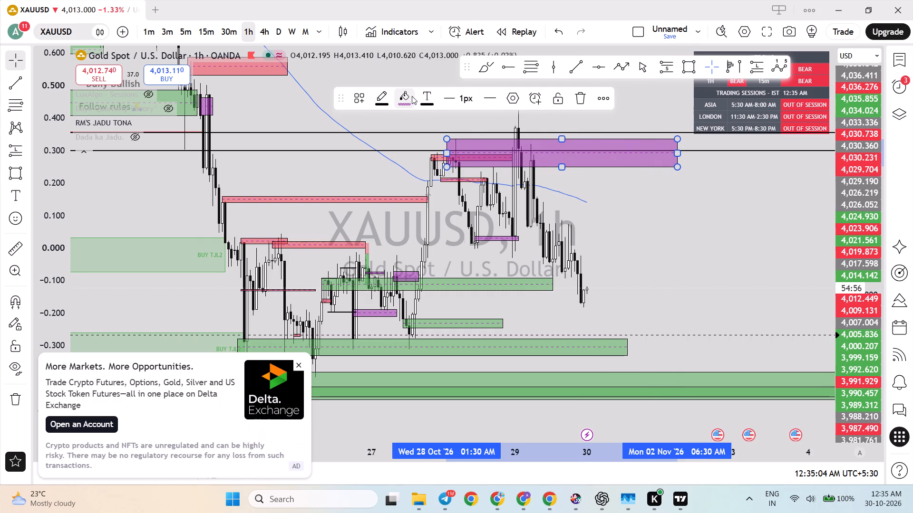
click(407, 142)
click(663, 255)
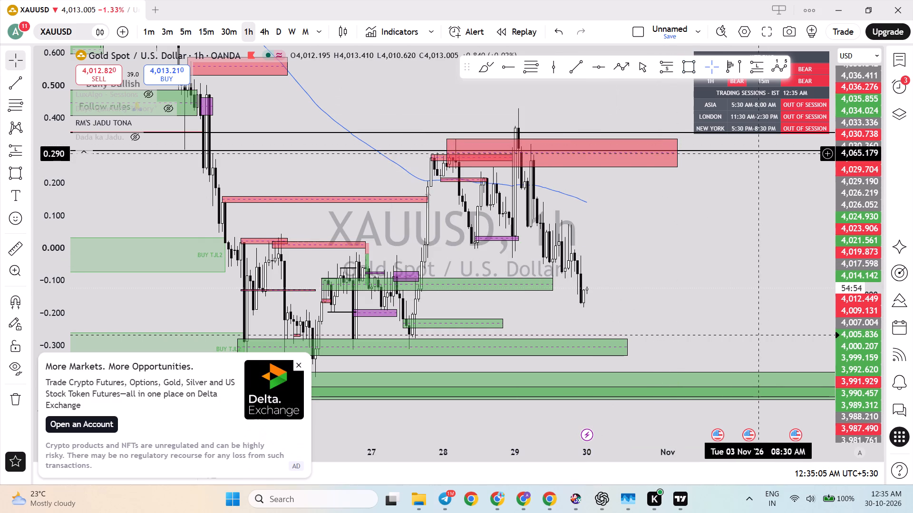
Delete the two black horizontal lines near 4,065 and 4,073 around the new supply zone.
click(754, 150)
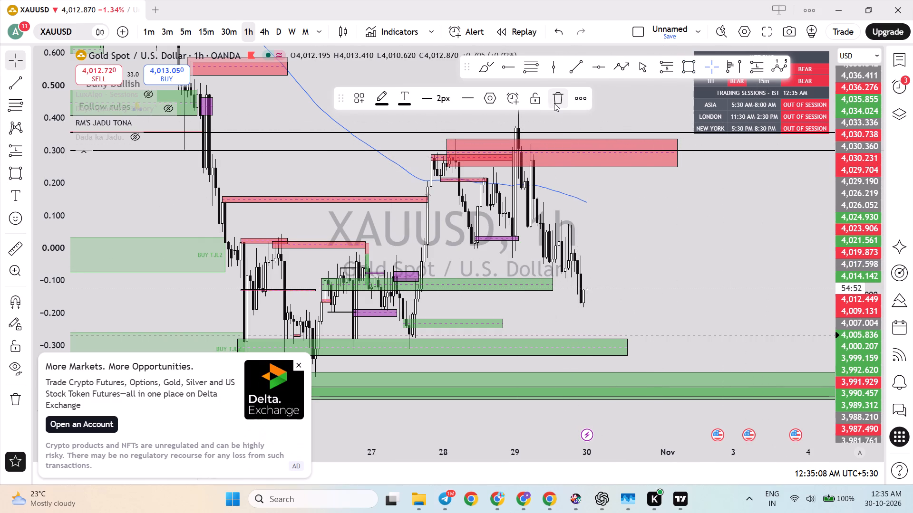
click(554, 103)
click(557, 131)
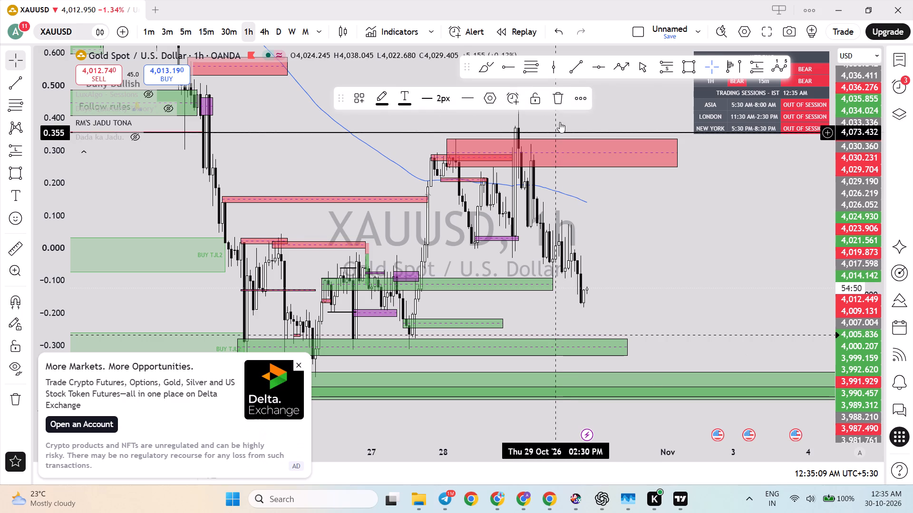
click(557, 100)
Examine the hourly price action between the new red supply zone and the green demand zones below it.
drag(709, 263, 647, 274)
scroll(646, 274, up, 1)
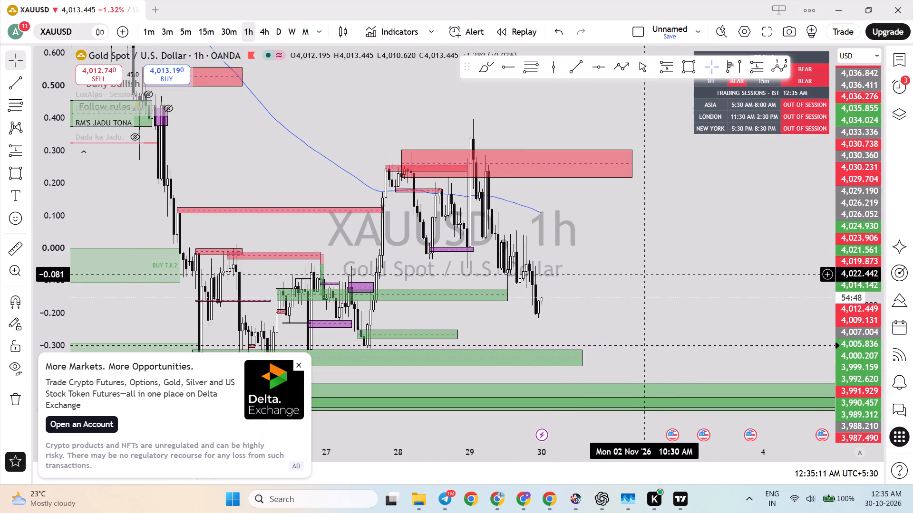
drag(857, 341, 836, 265)
drag(677, 285, 723, 279)
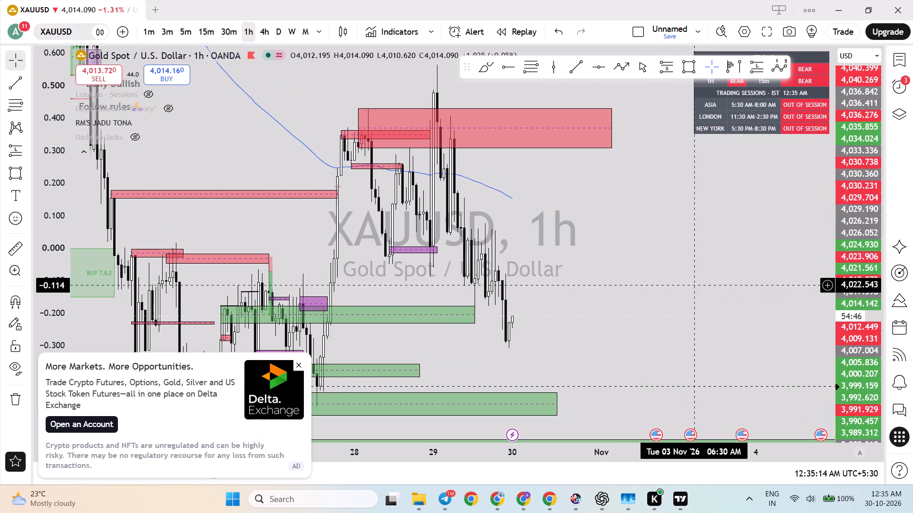
drag(723, 279, 723, 279)
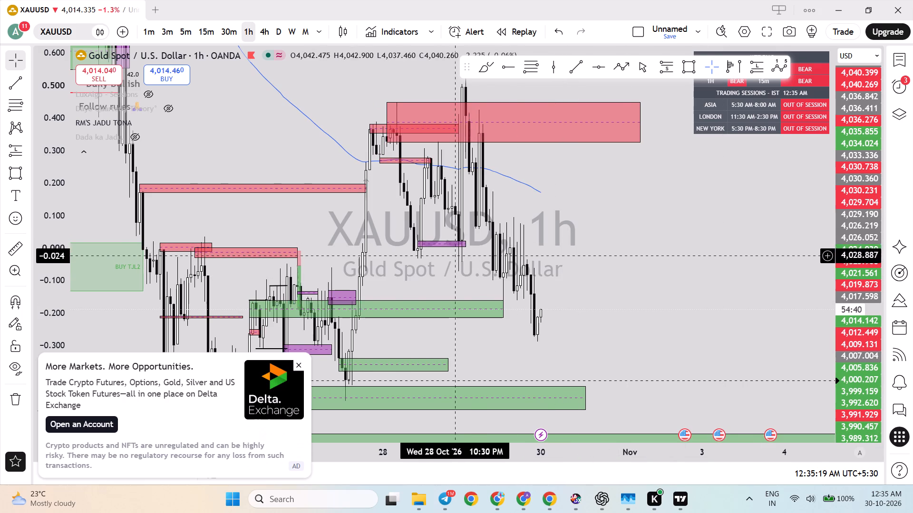
drag(851, 171, 861, 240)
drag(717, 253, 733, 187)
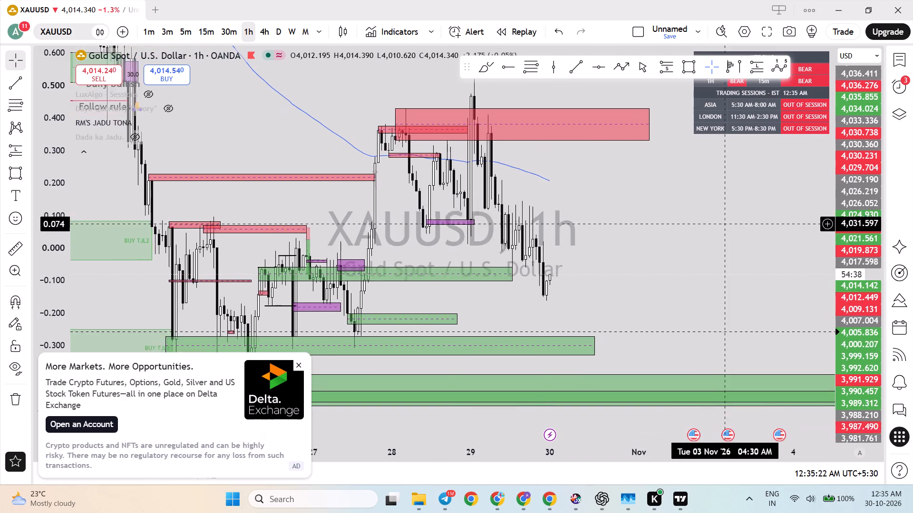
drag(733, 187, 733, 180)
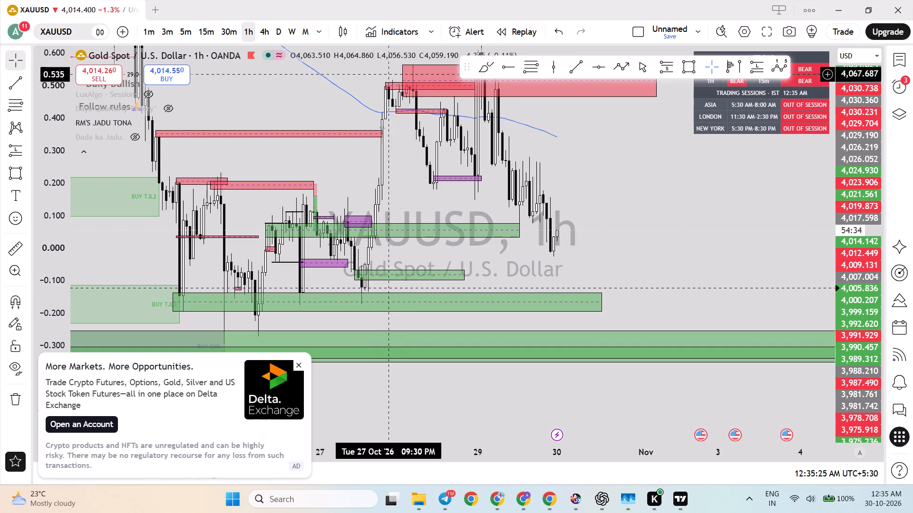
drag(393, 172, 390, 236)
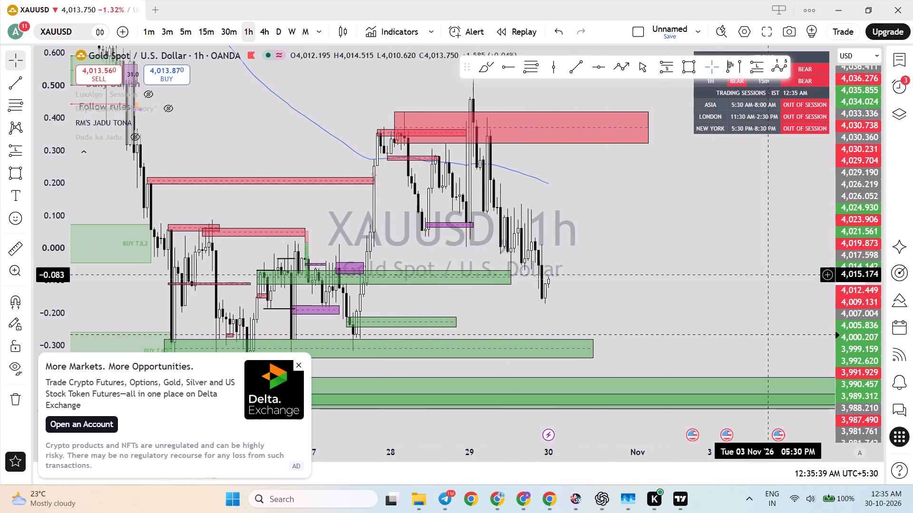
Raise the lower edge of the new red supply zone to about 4,061.9, keeping its start at 28 Oct 01:30 AM.
drag(877, 367, 833, 221)
drag(699, 227, 745, 399)
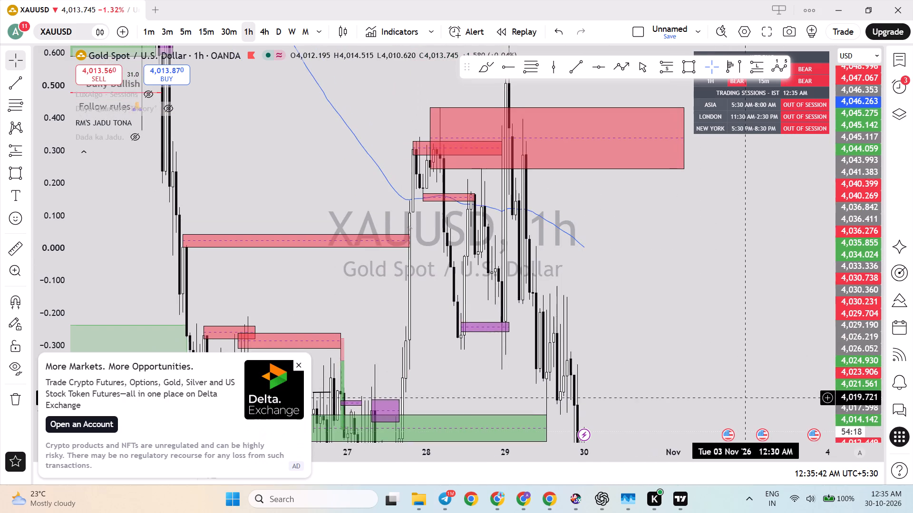
scroll(641, 359, up, 1)
drag(387, 170, 384, 156)
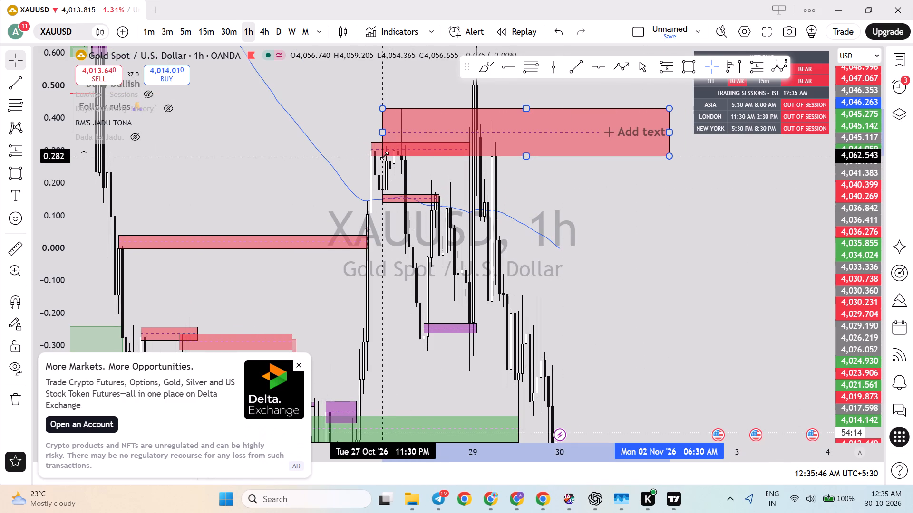
drag(384, 156, 390, 160)
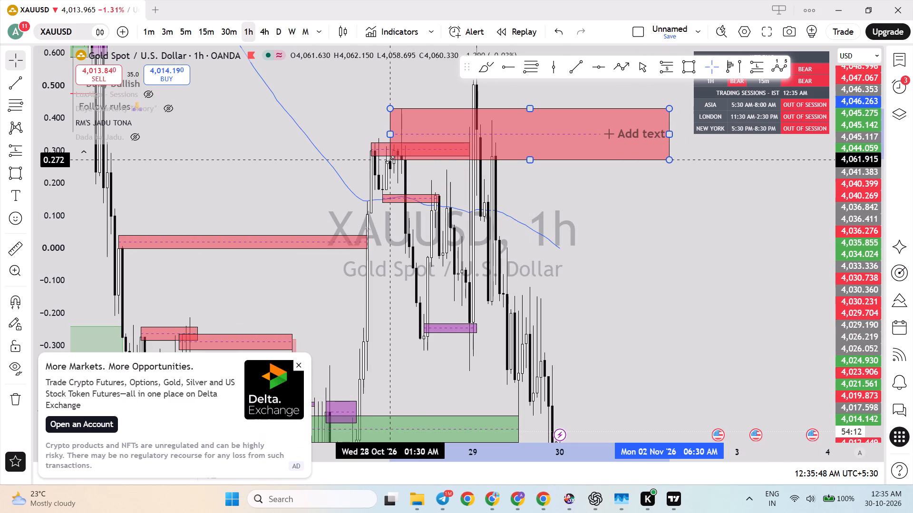
click(440, 180)
Add a price alert on XAUUSD at 4,059.598, just below the red supply zone.
drag(855, 198, 870, 279)
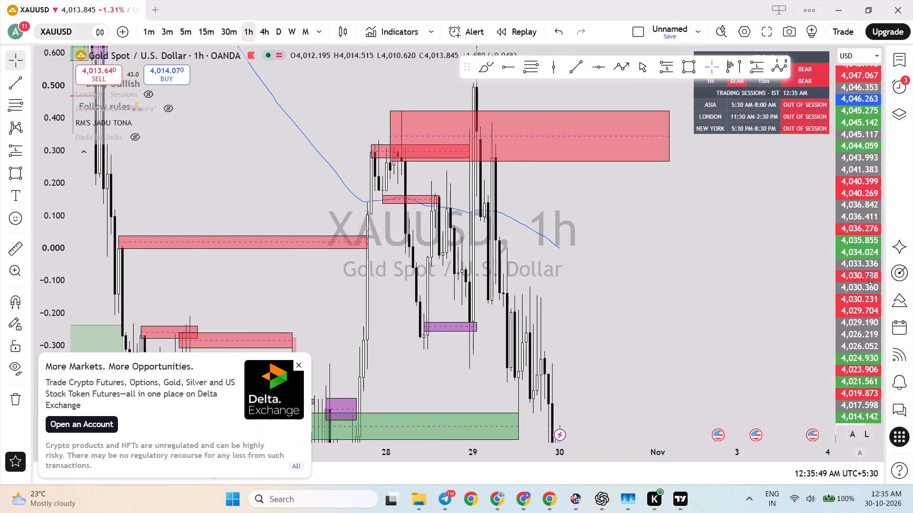
drag(870, 279, 875, 313)
drag(843, 189, 869, 310)
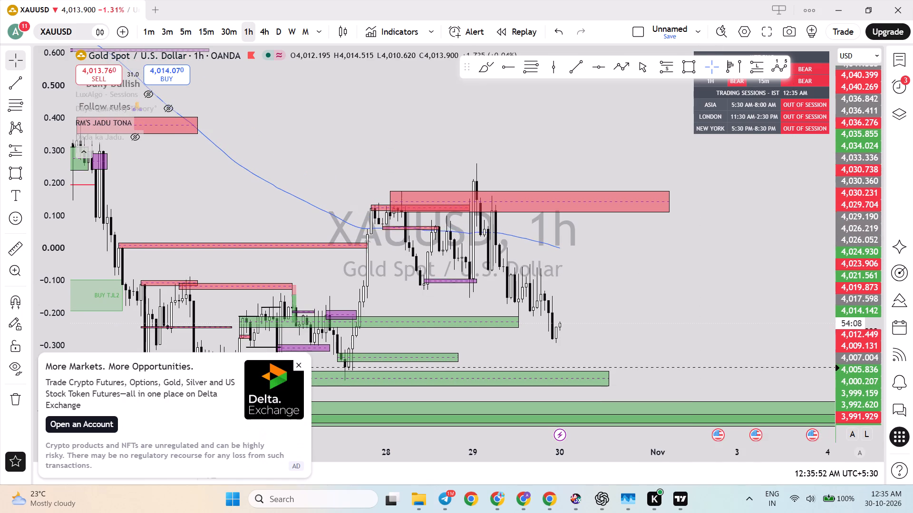
click(829, 217)
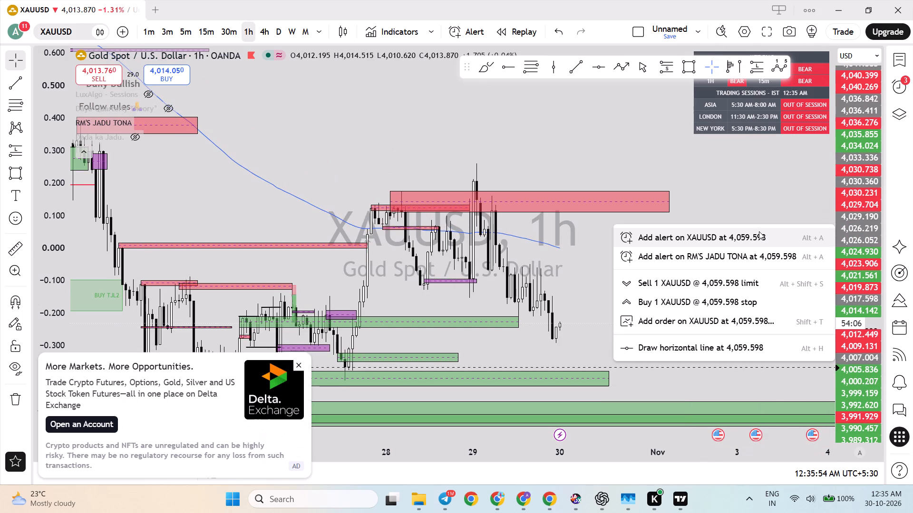
click(759, 231)
click(693, 241)
Examine the hourly price position relative to the alert levels and the green demand zones below.
scroll(463, 218, down, 2)
drag(631, 269, 611, 218)
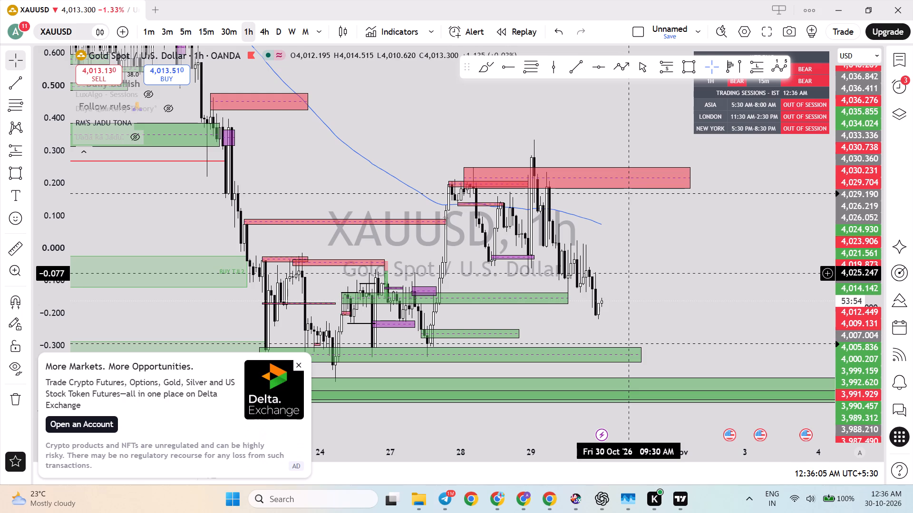
drag(629, 273, 621, 255)
drag(632, 276, 615, 227)
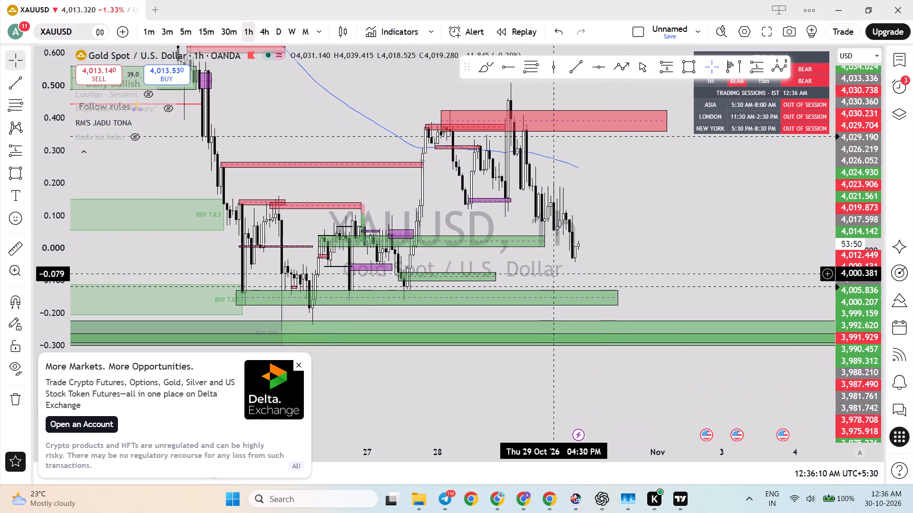
drag(554, 265, 533, 207)
drag(862, 352, 849, 317)
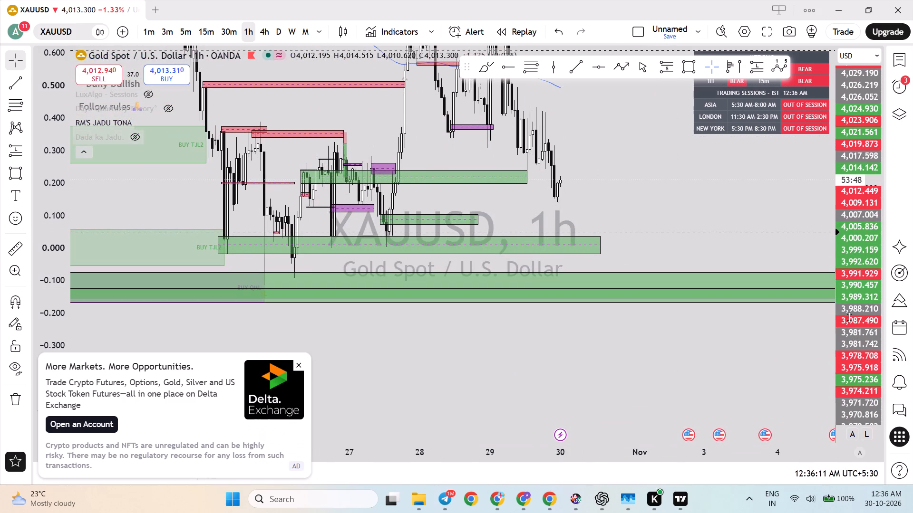
drag(849, 317, 859, 357)
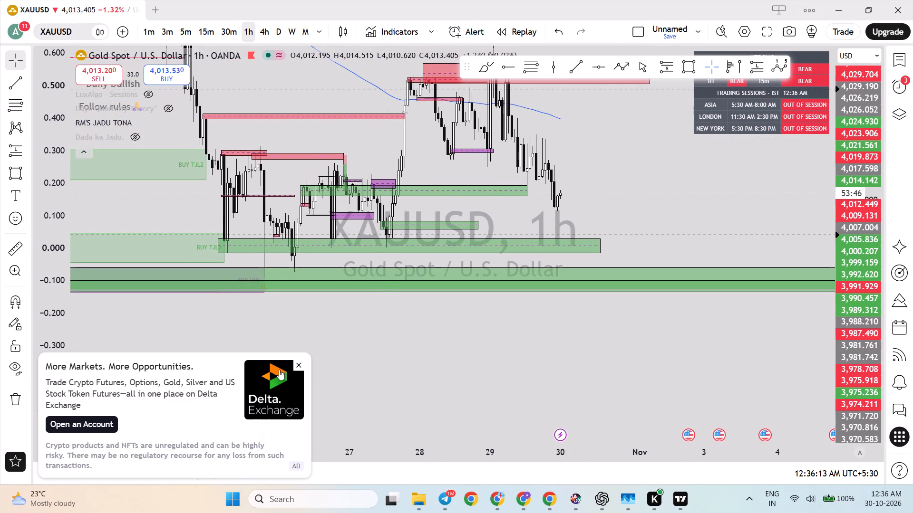
Dismiss the Delta Exchange advertisement covering the chart.
click(298, 366)
Change the XAUUSD chart type from candles to Line.
drag(315, 329, 312, 345)
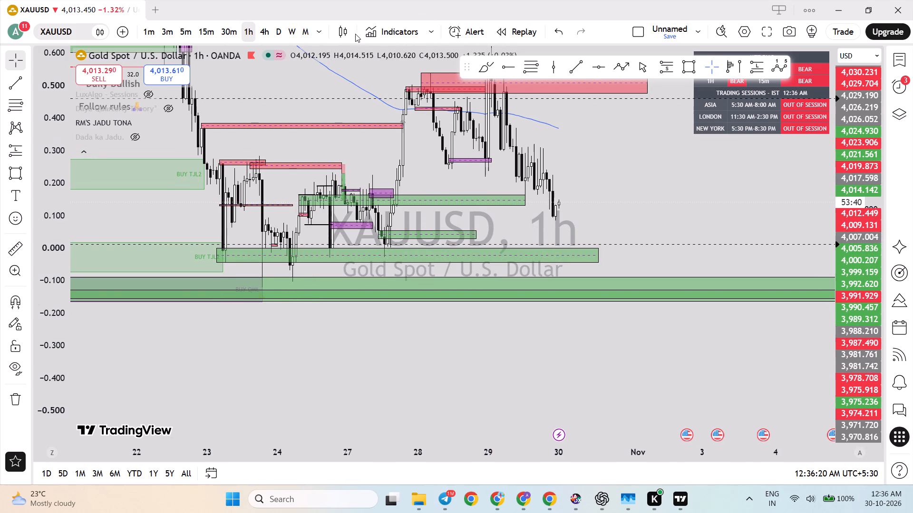
click(344, 25)
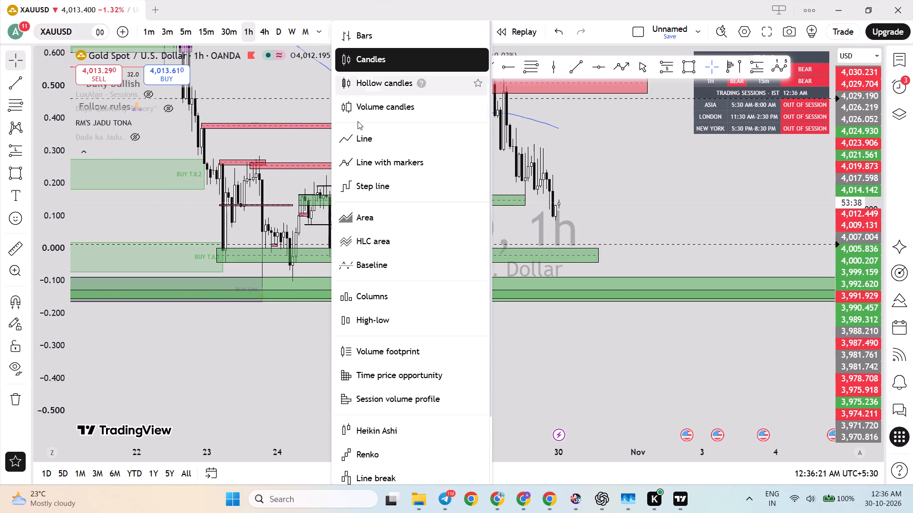
click(358, 134)
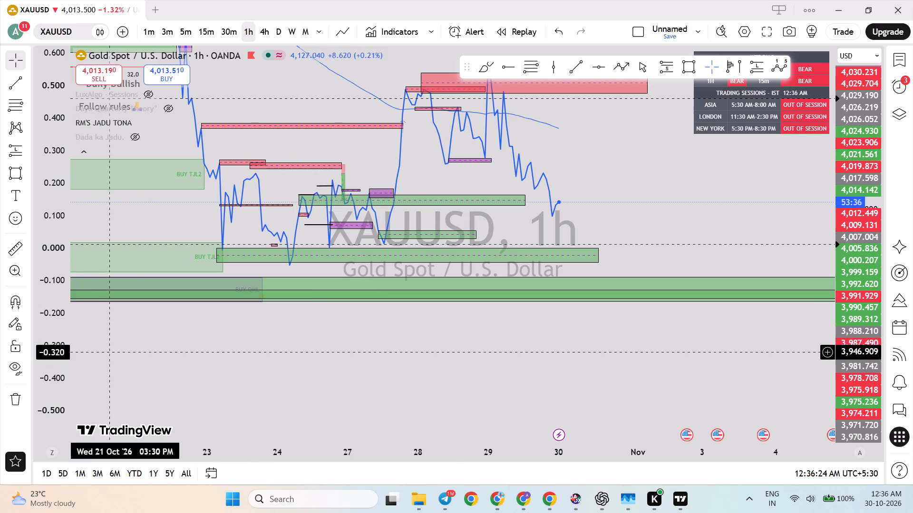
Examine the line-chart structure against the zones on the 1-hour, 4-hour and 15-minute timeframes.
drag(375, 158, 344, 175)
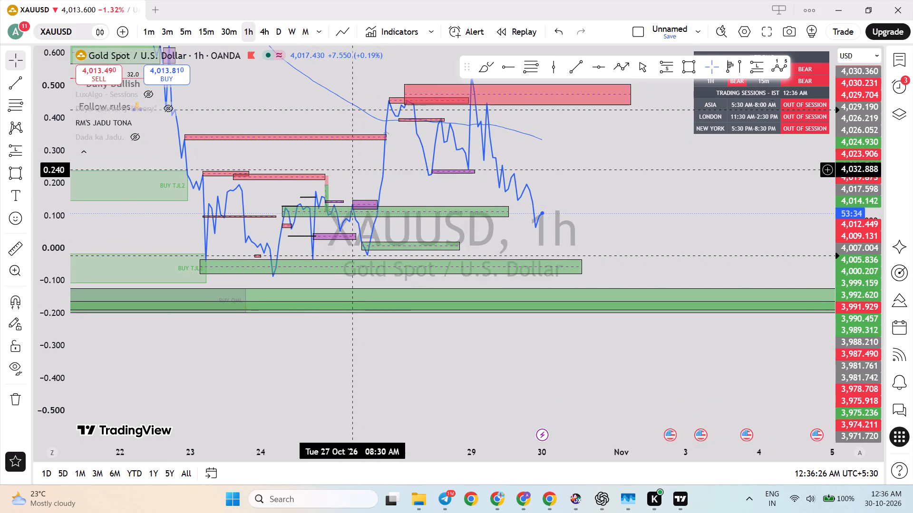
drag(344, 175, 343, 177)
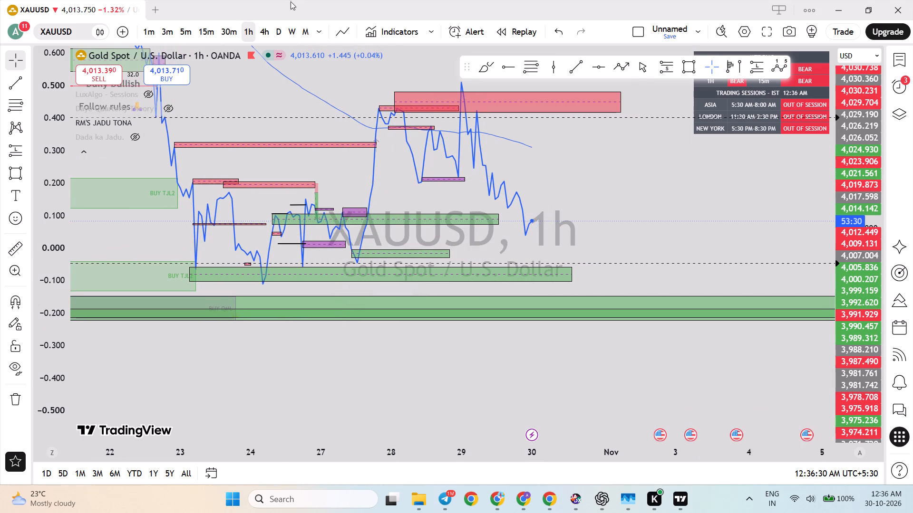
click(262, 36)
scroll(247, 204, up, 1)
click(251, 36)
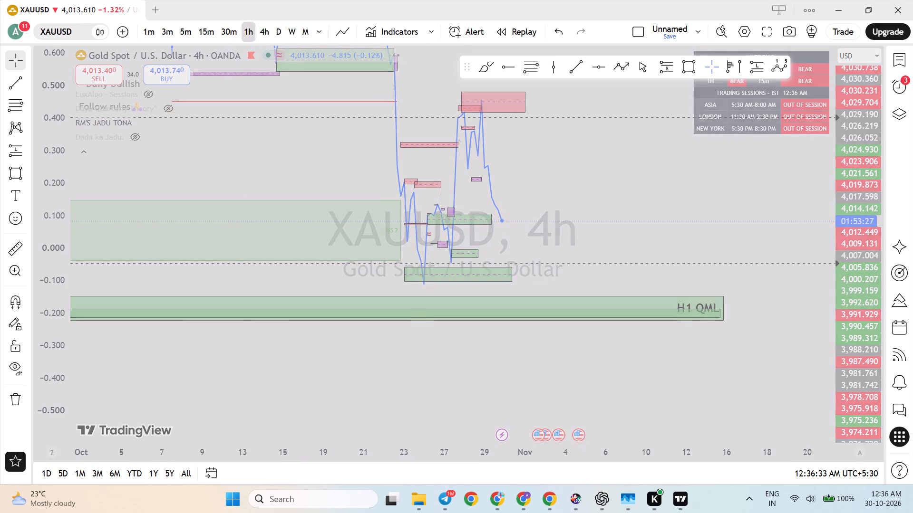
click(214, 33)
scroll(241, 176, down, 5)
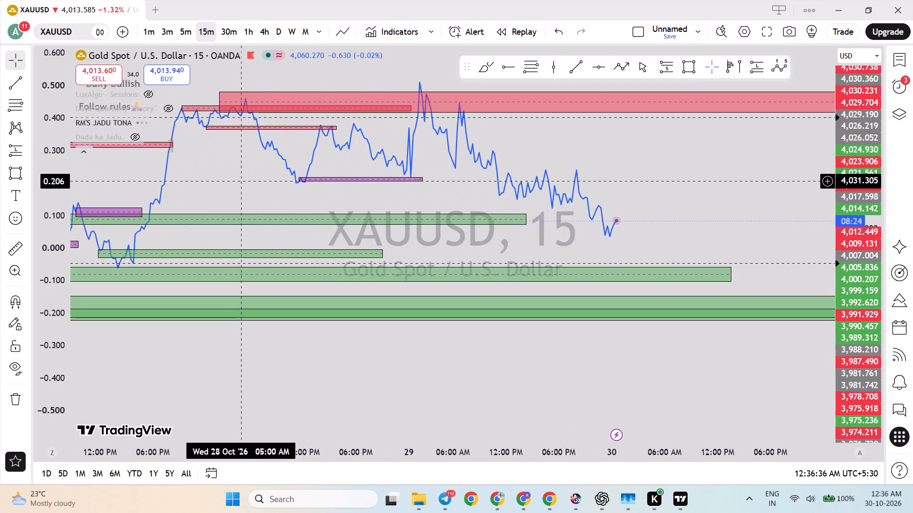
Examine the XAUUSD 15-minute line structure from 23 to 30 October against the supply and demand zones.
scroll(241, 181, down, 3)
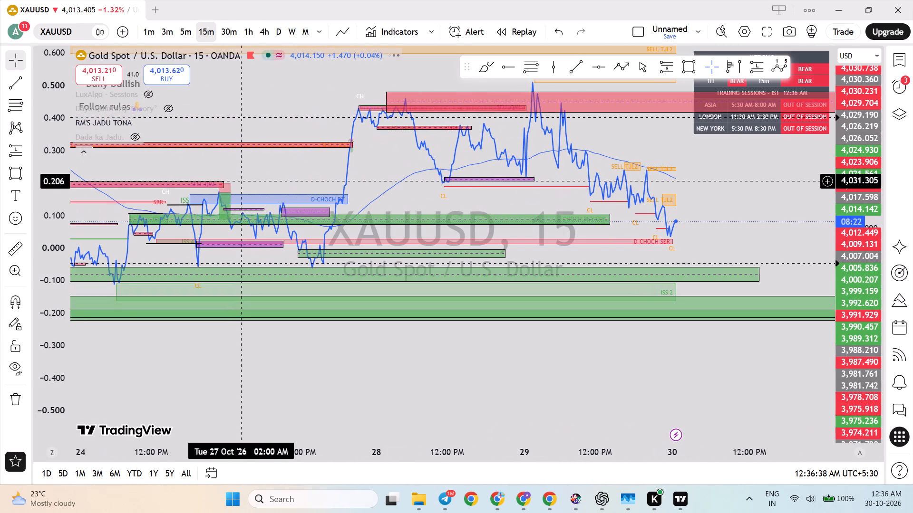
drag(237, 254, 288, 245)
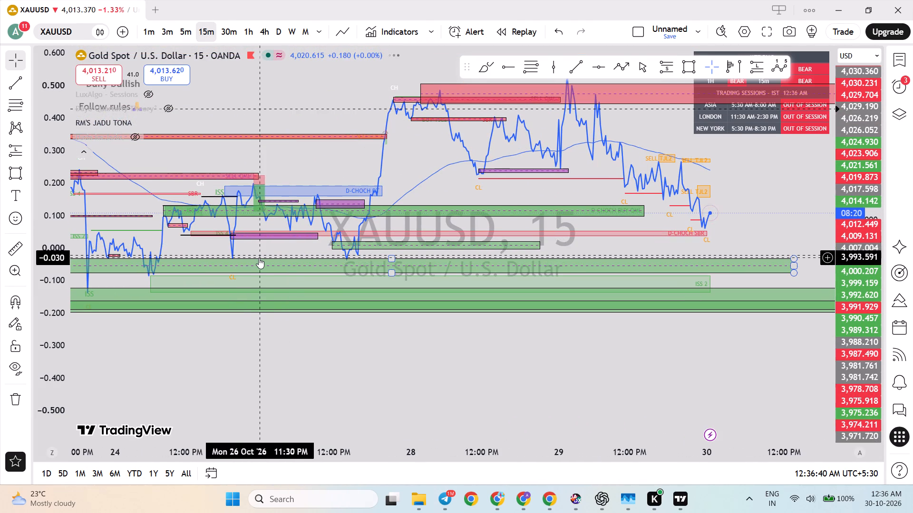
drag(276, 246, 350, 238)
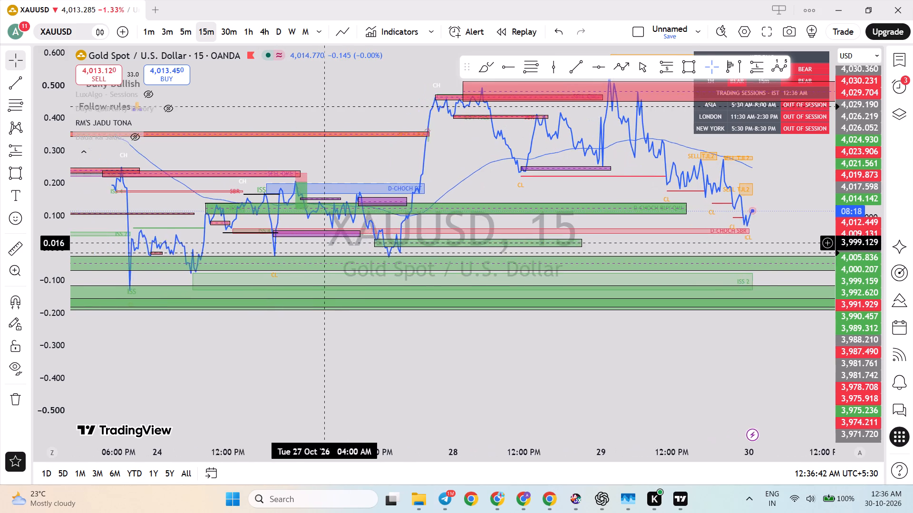
drag(350, 238, 352, 237)
drag(350, 237, 365, 237)
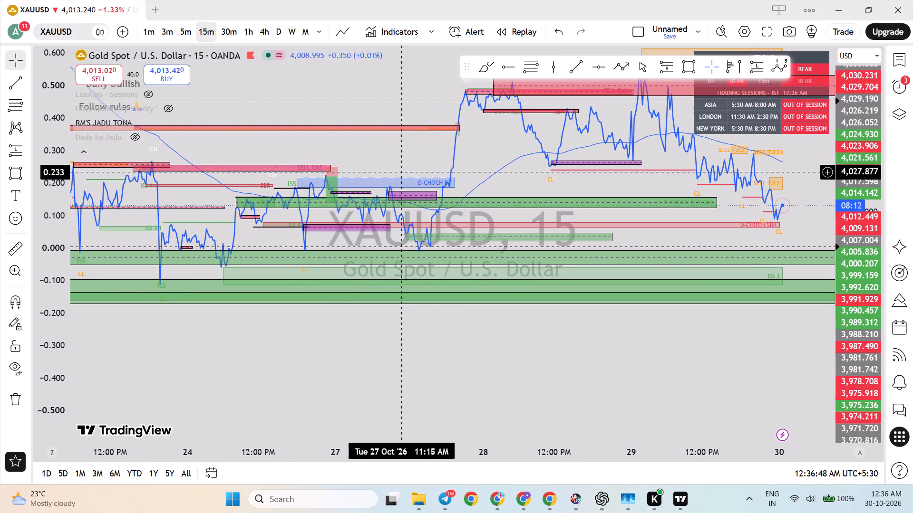
drag(388, 161, 419, 155)
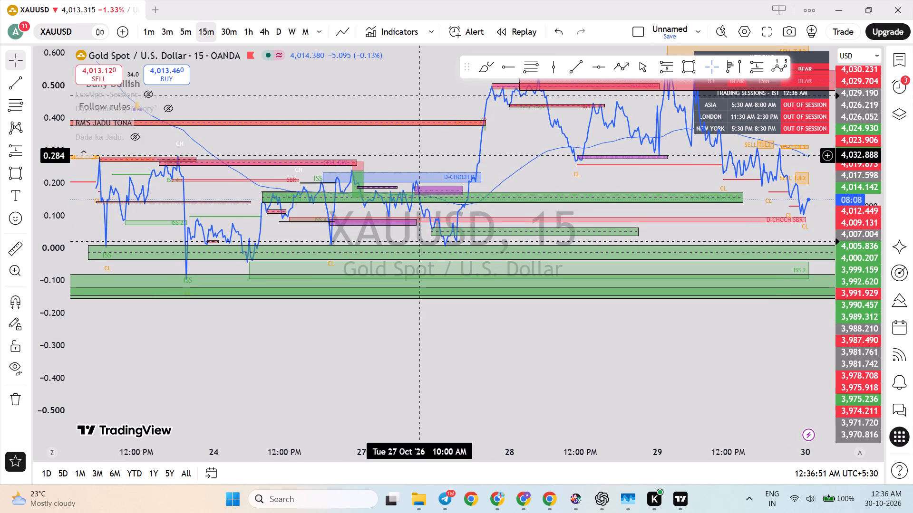
drag(419, 155, 521, 166)
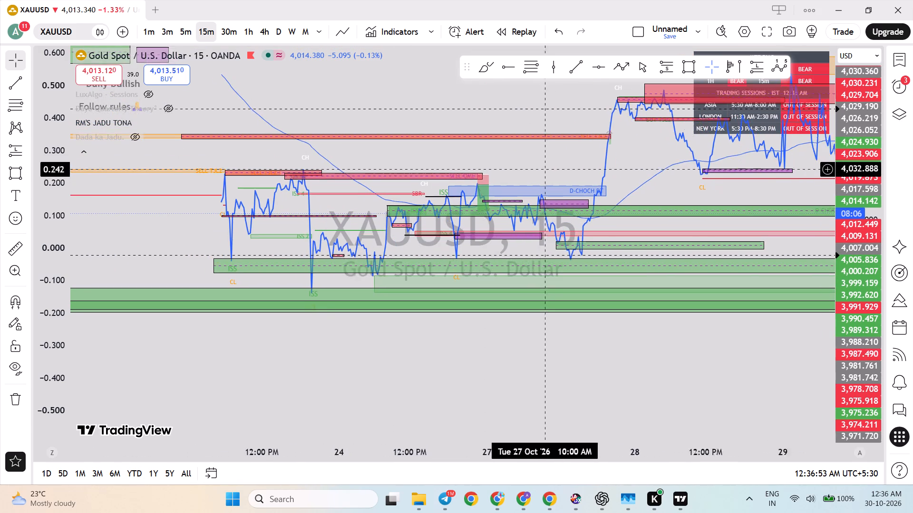
drag(521, 166, 503, 161)
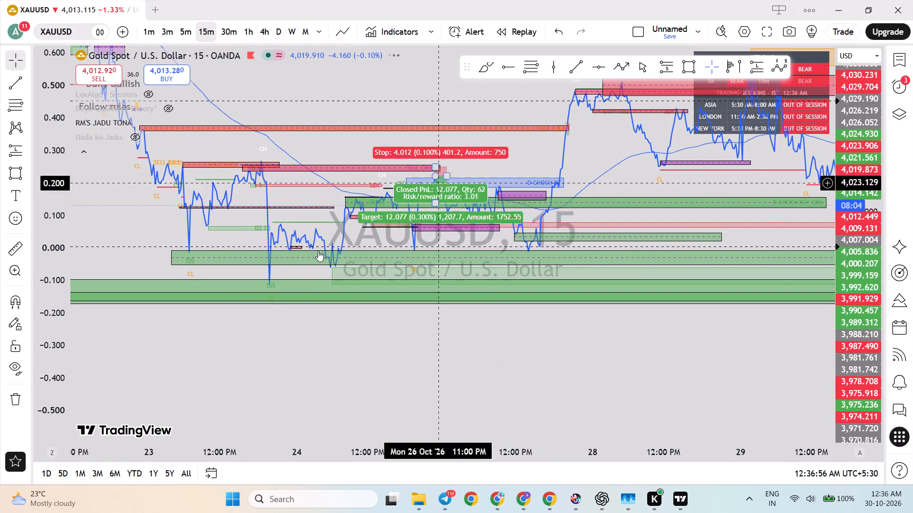
drag(327, 214, 302, 206)
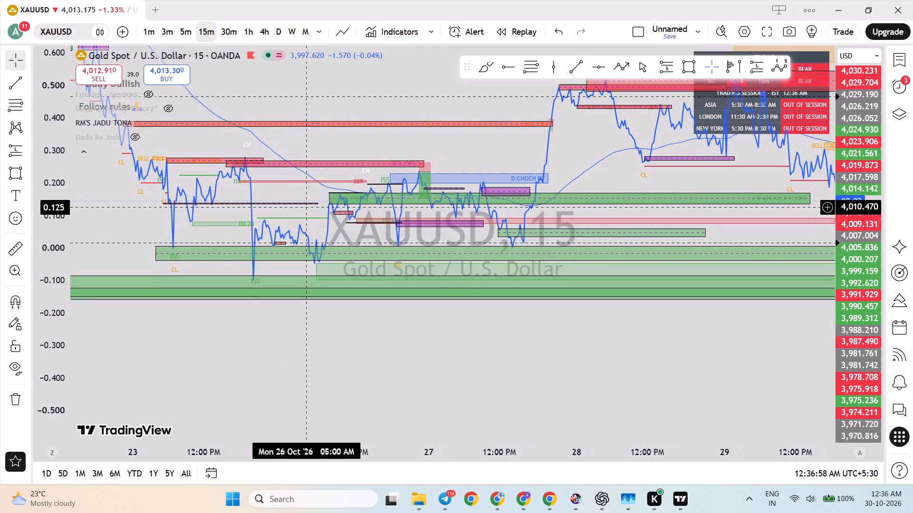
drag(302, 206, 214, 214)
drag(483, 152, 348, 201)
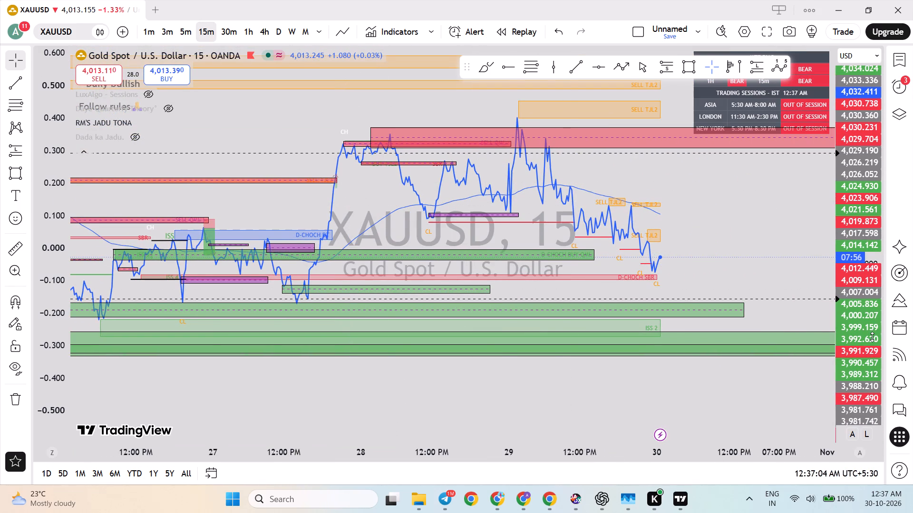
drag(872, 337, 849, 273)
drag(772, 247, 744, 297)
scroll(731, 289, up, 2)
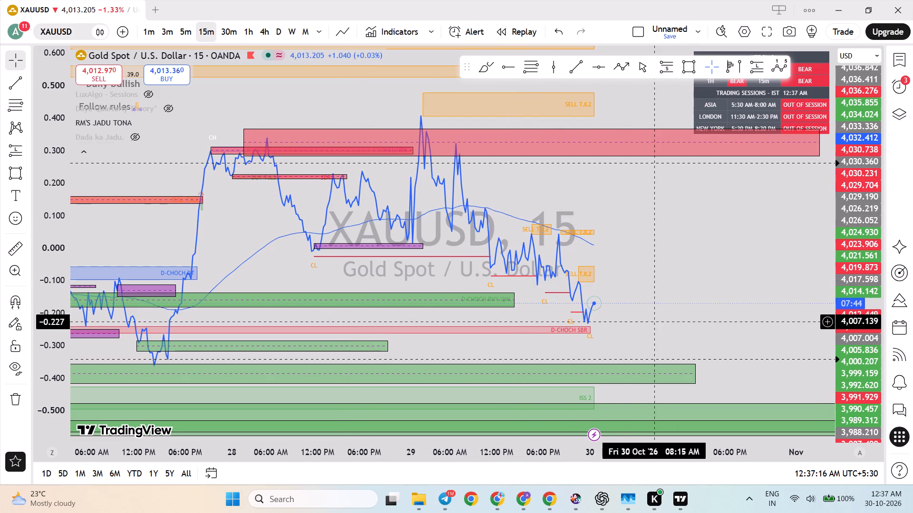
drag(651, 318, 689, 293)
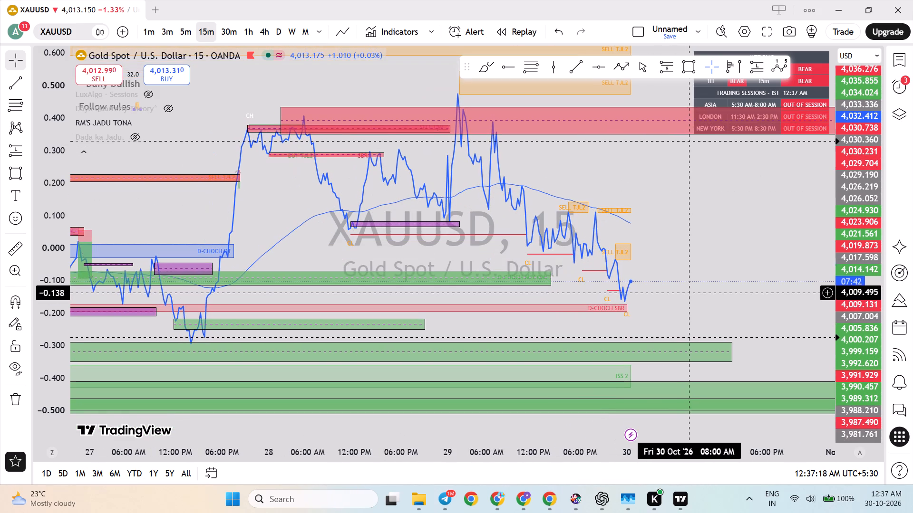
Change the XAUUSD chart type from Line back to Candles.
click(353, 28)
click(366, 64)
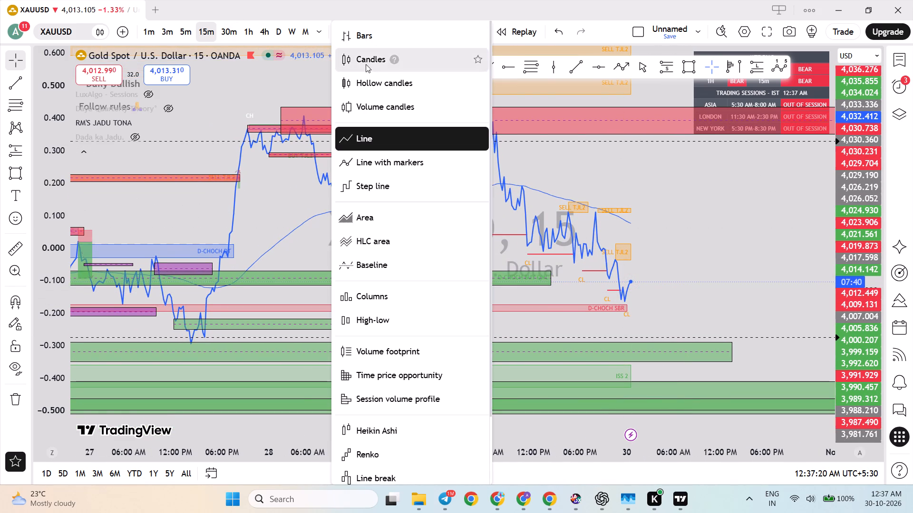
scroll(723, 271, up, 3)
drag(844, 224, 855, 248)
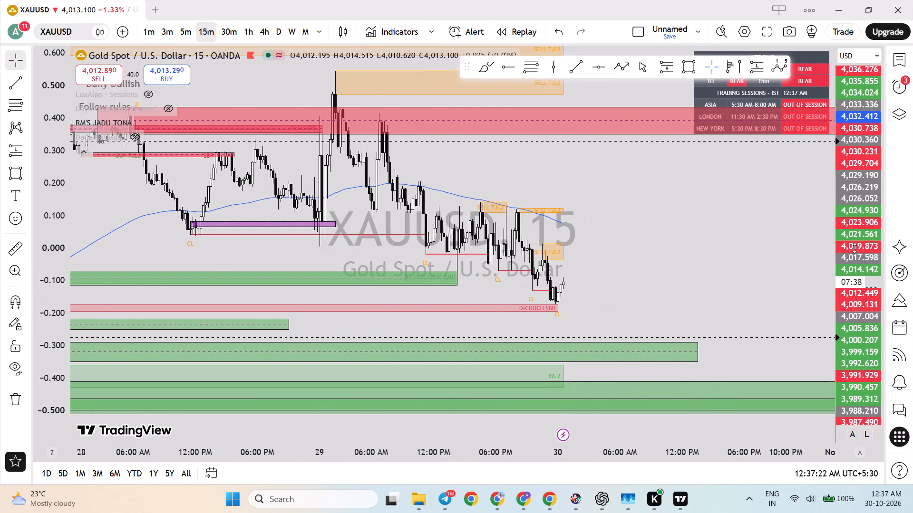
drag(855, 248, 856, 266)
scroll(709, 257, up, 3)
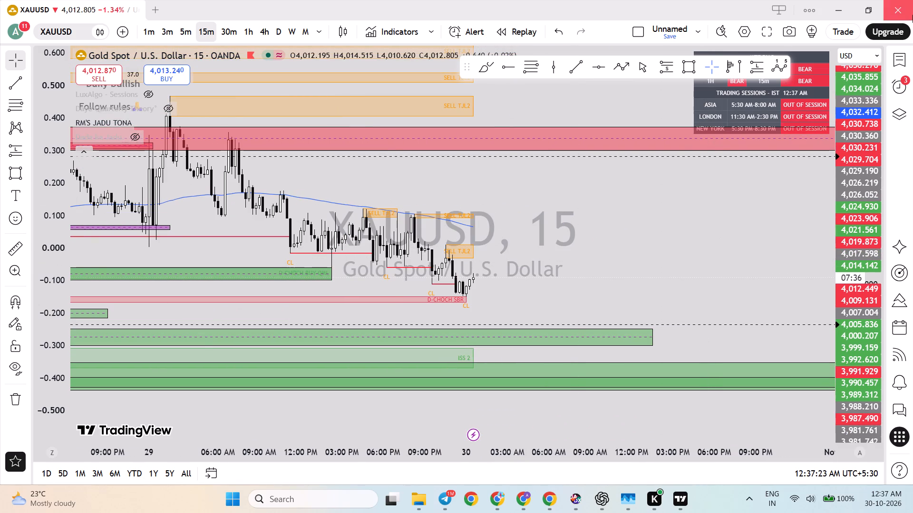
Switch the chart to BTCUSD from the watchlist and set it to the 1-hour timeframe.
click(902, 63)
click(823, 124)
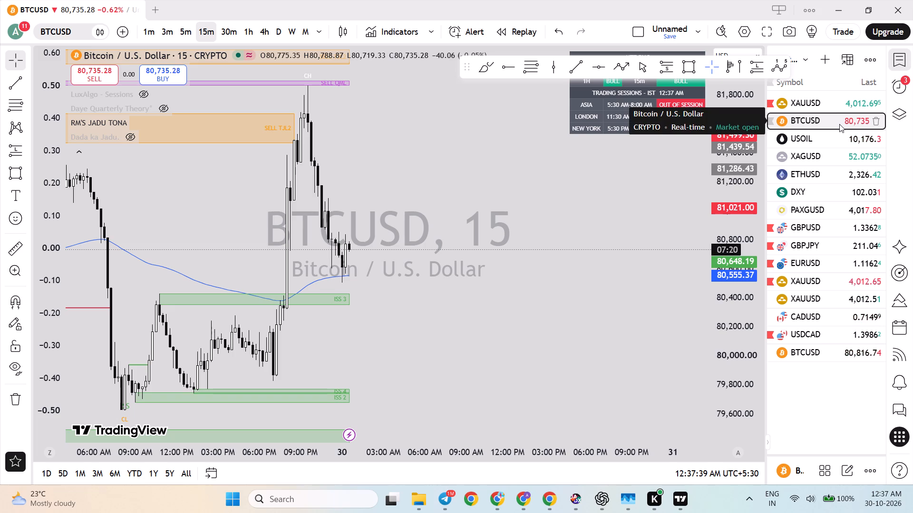
scroll(839, 124, down, 1)
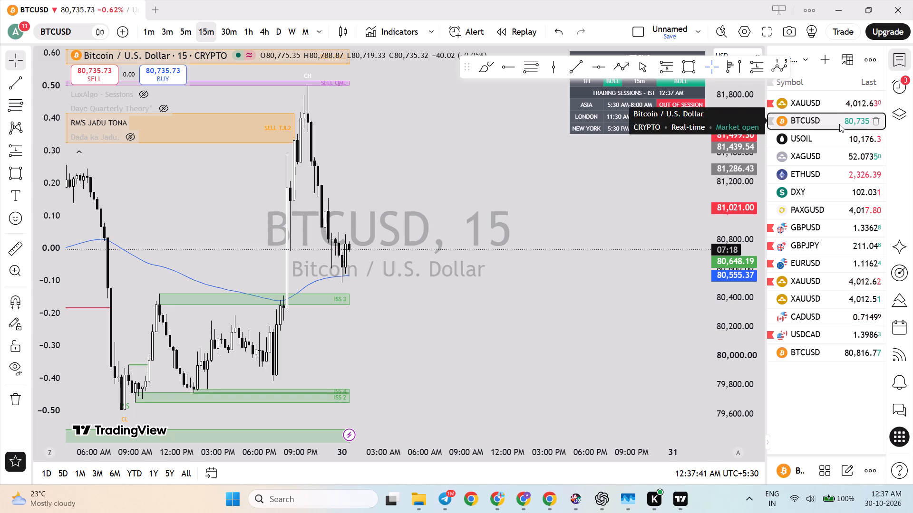
drag(758, 174, 757, 313)
scroll(495, 256, down, 5)
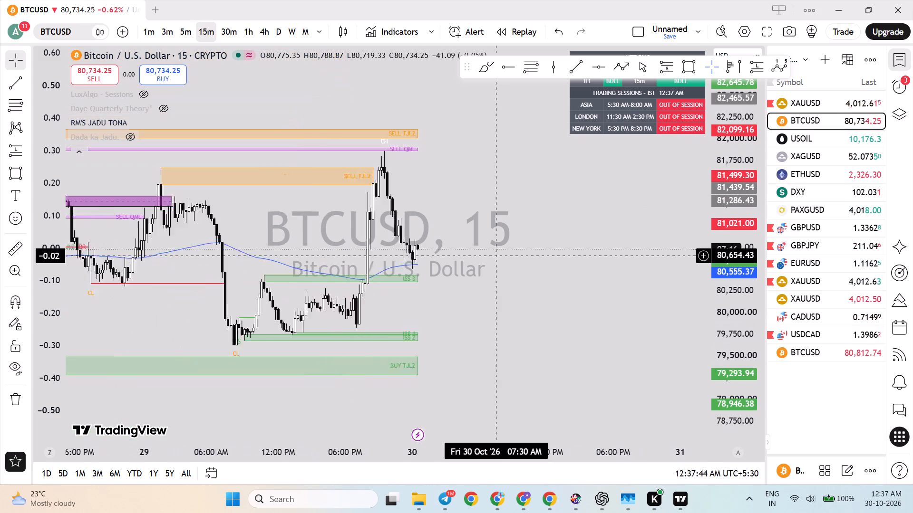
scroll(495, 256, down, 2)
click(254, 30)
Draw a thin rectangle zone at about 80,165 to 80,178 from the late 29 October candles to early 31 October.
scroll(311, 167, up, 3)
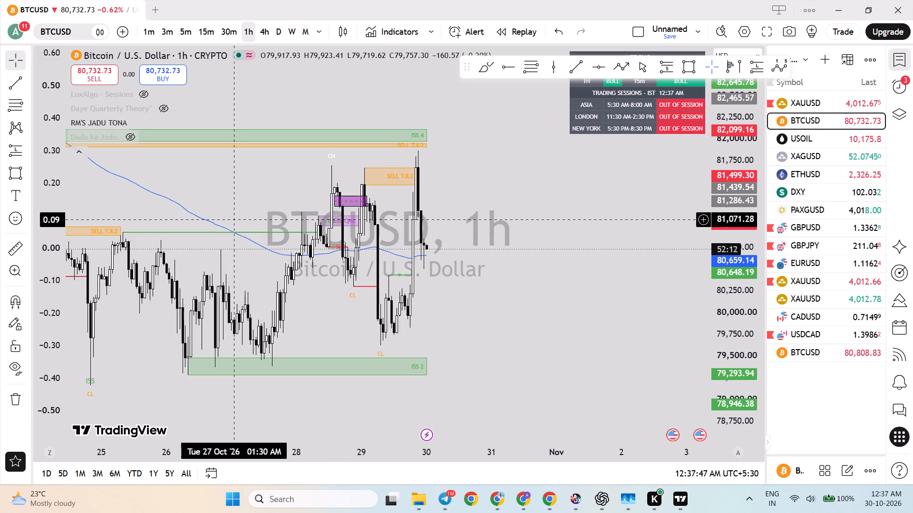
drag(481, 301, 489, 198)
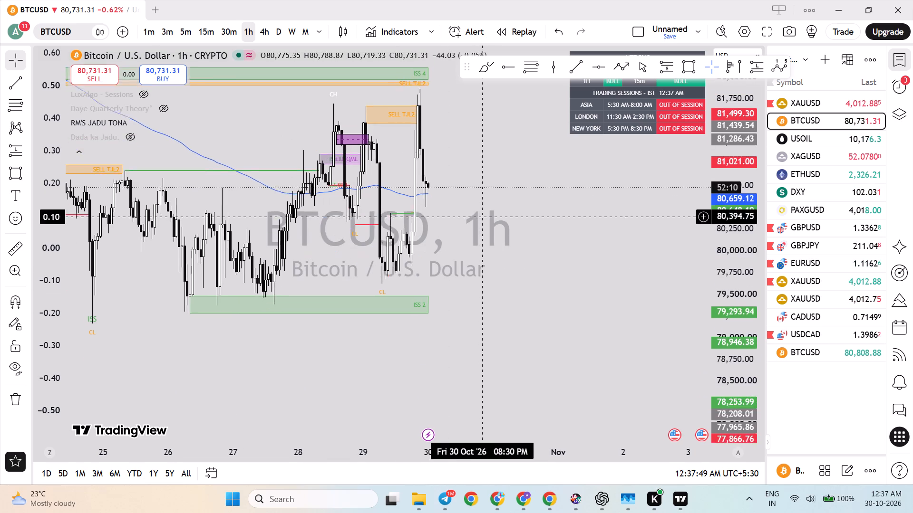
drag(489, 198, 491, 193)
drag(719, 323, 699, 98)
scroll(468, 218, up, 2)
drag(464, 214, 464, 226)
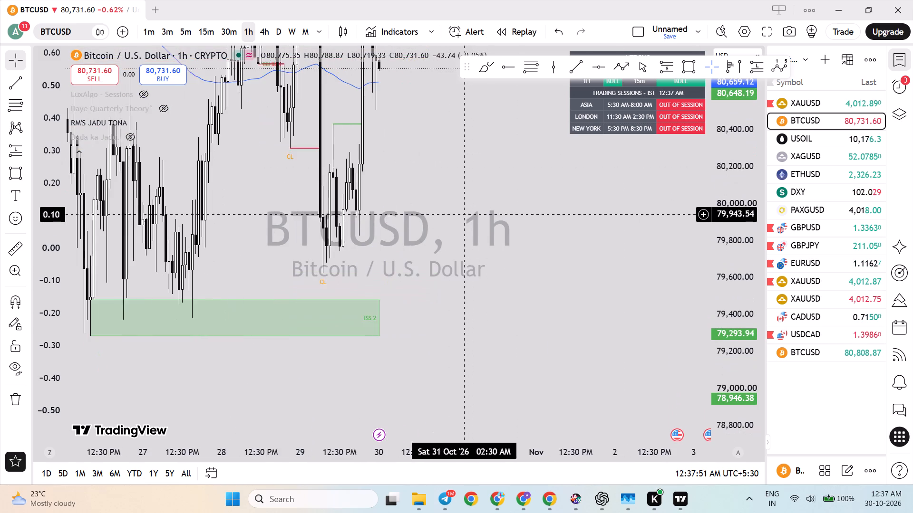
drag(464, 226, 471, 319)
scroll(471, 316, up, 3)
click(684, 66)
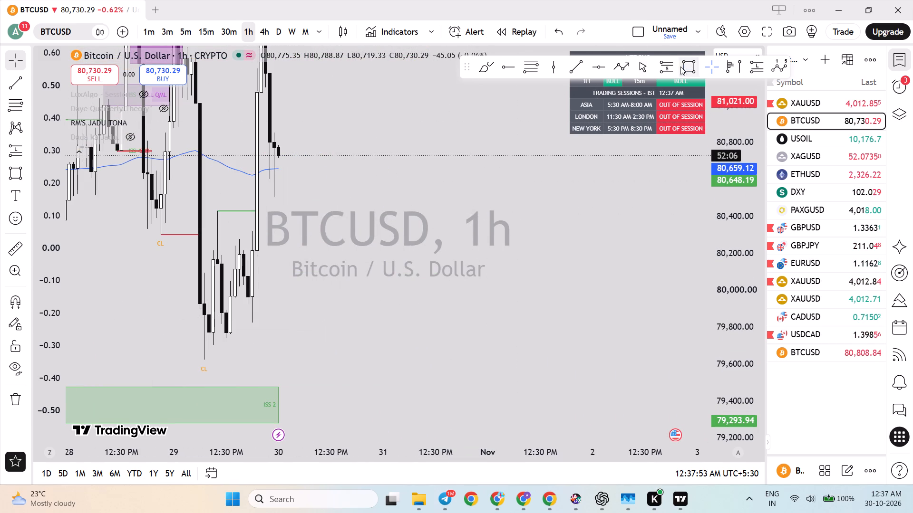
click(245, 257)
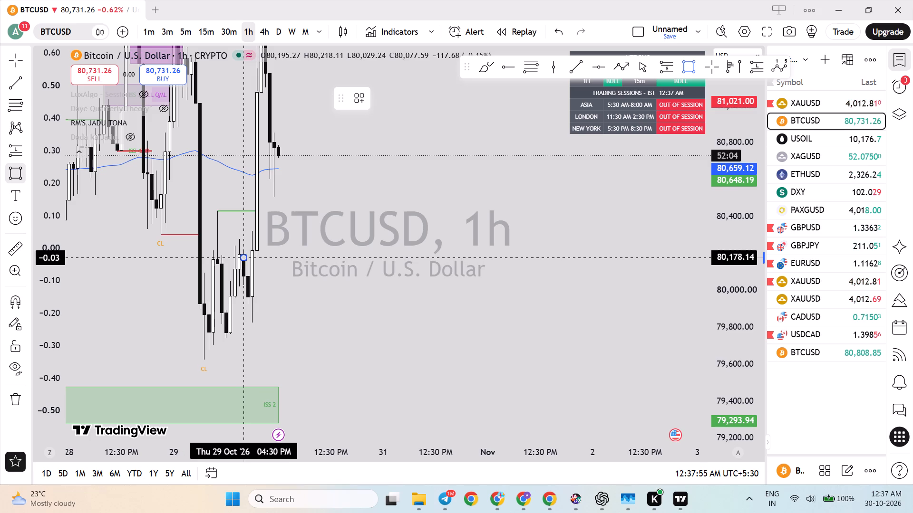
click(401, 260)
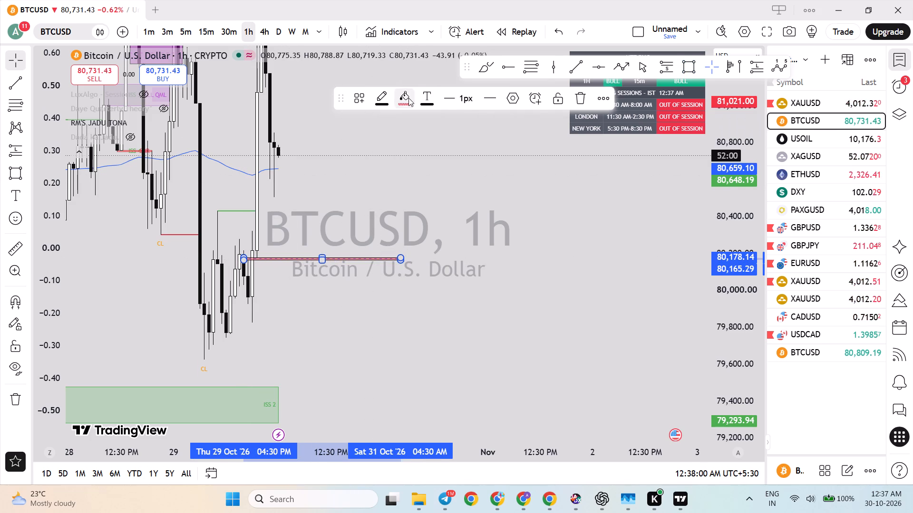
Set the new rectangle's fill colour to purple.
click(408, 98)
click(515, 138)
click(478, 199)
Examine the BTCUSD hourly structure around the new purple zone and the earlier supply and demand zones.
scroll(349, 222, down, 2)
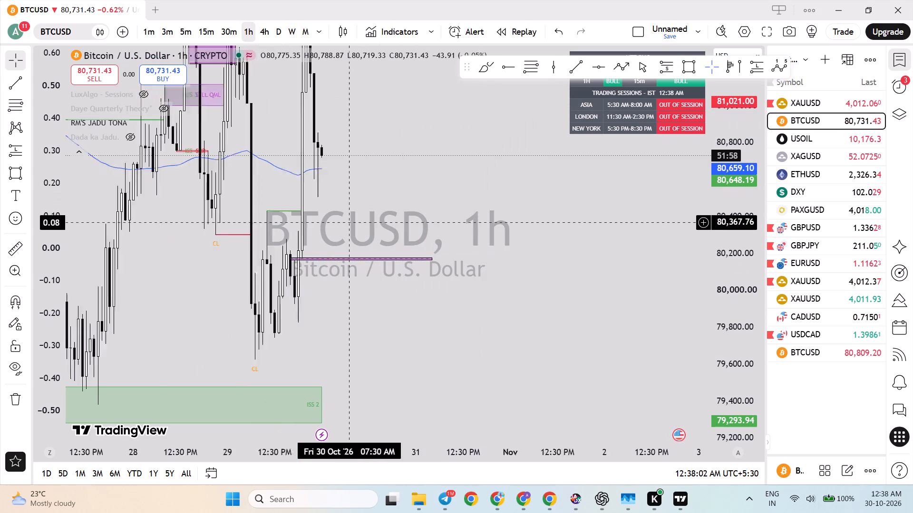
drag(735, 175, 776, 390)
scroll(435, 265, down, 4)
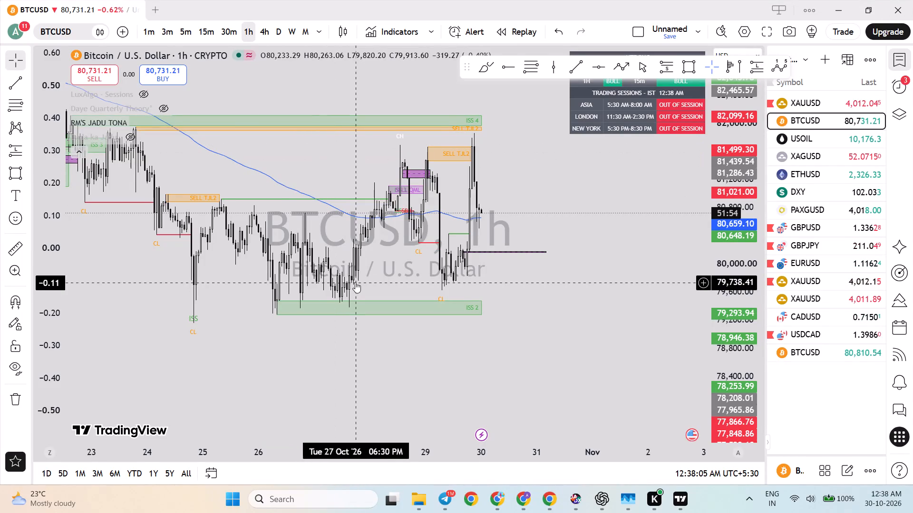
scroll(355, 282, up, 1)
scroll(355, 282, down, 5)
scroll(310, 305, up, 3)
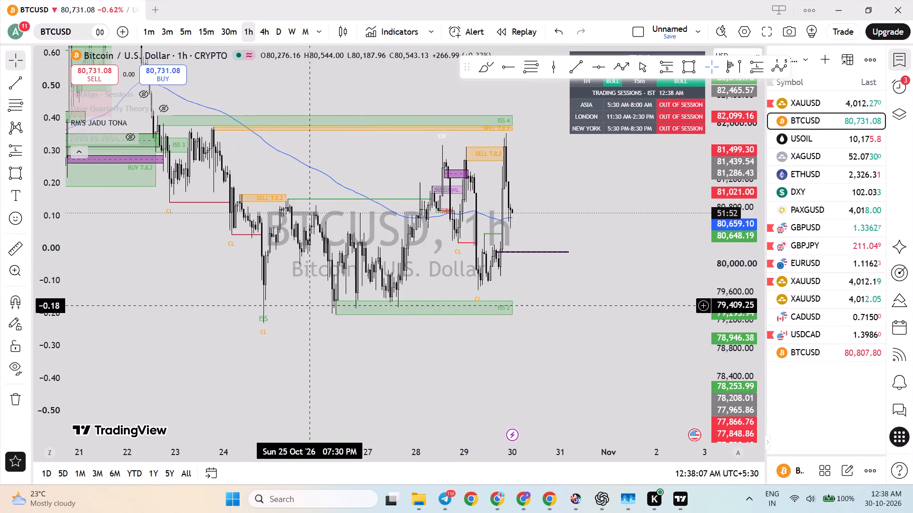
scroll(248, 182, up, 3)
scroll(248, 182, down, 5)
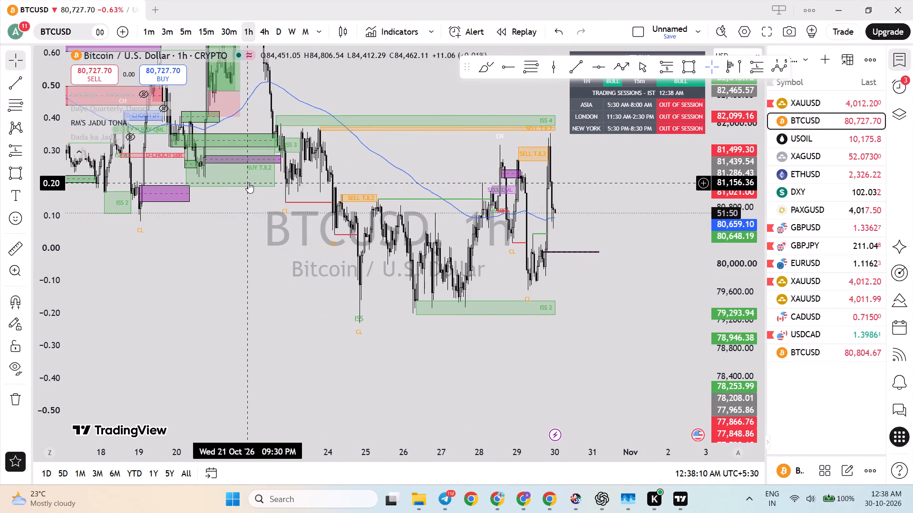
scroll(248, 182, down, 1)
drag(441, 155, 496, 236)
drag(746, 212, 753, 293)
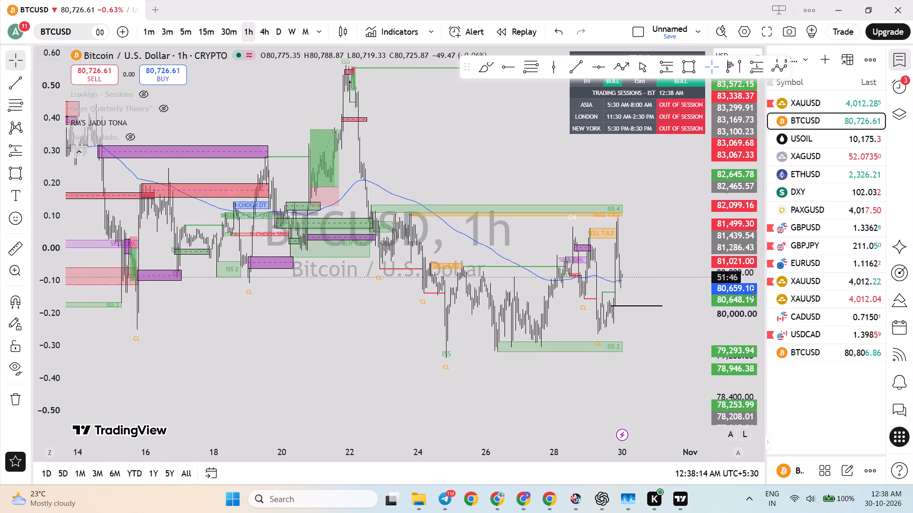
drag(753, 293, 750, 275)
scroll(330, 266, up, 4)
scroll(233, 324, up, 1)
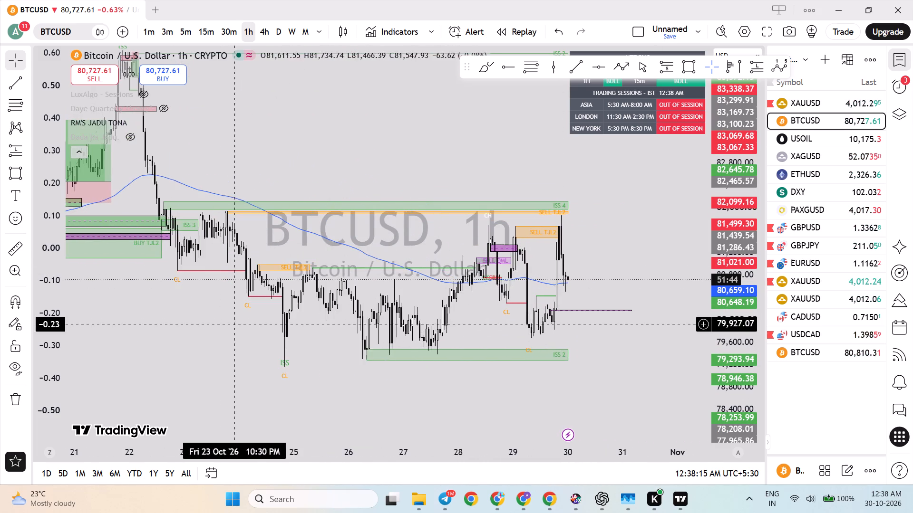
scroll(233, 317, up, 2)
drag(300, 277, 296, 228)
scroll(296, 228, up, 2)
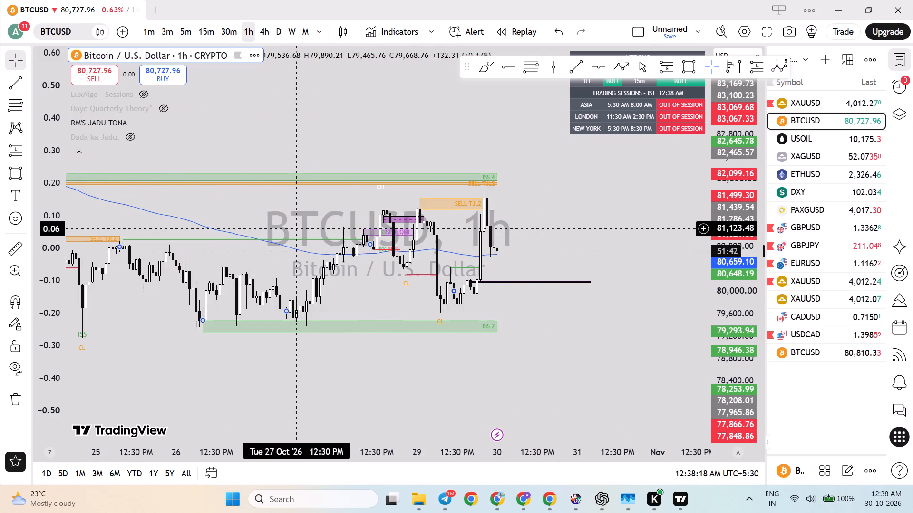
scroll(666, 337, up, 1)
drag(721, 338, 706, 274)
drag(604, 301, 655, 246)
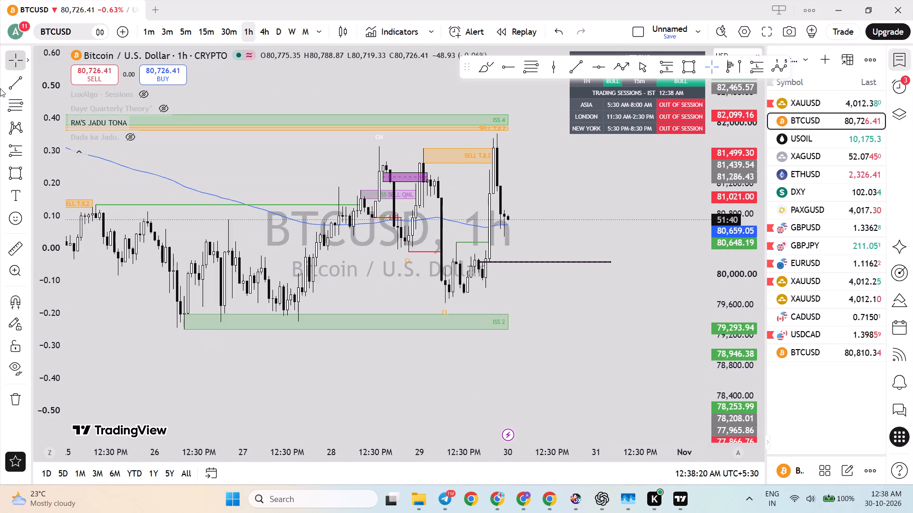
Hide the RM'S JADU TONA indicator on the BTCUSD chart.
click(135, 121)
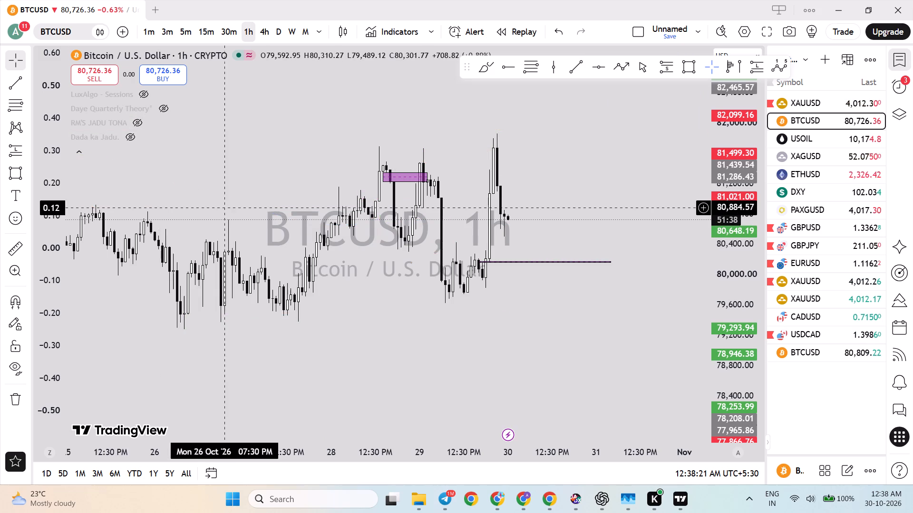
Examine the BTCUSD hourly price action back to mid-October against the manually drawn zones only.
drag(226, 208, 311, 193)
scroll(310, 190, down, 6)
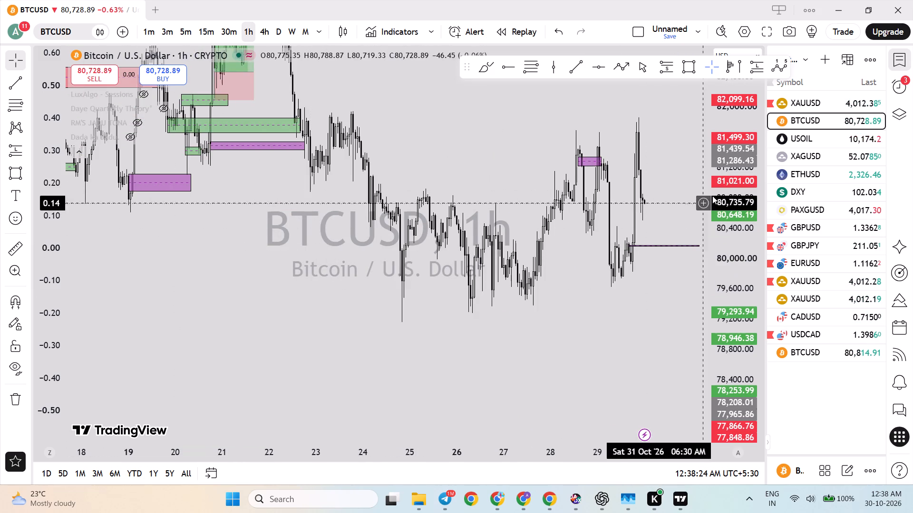
drag(715, 189, 750, 294)
scroll(452, 266, down, 7)
drag(435, 277, 389, 334)
scroll(381, 333, up, 5)
drag(352, 143, 364, 226)
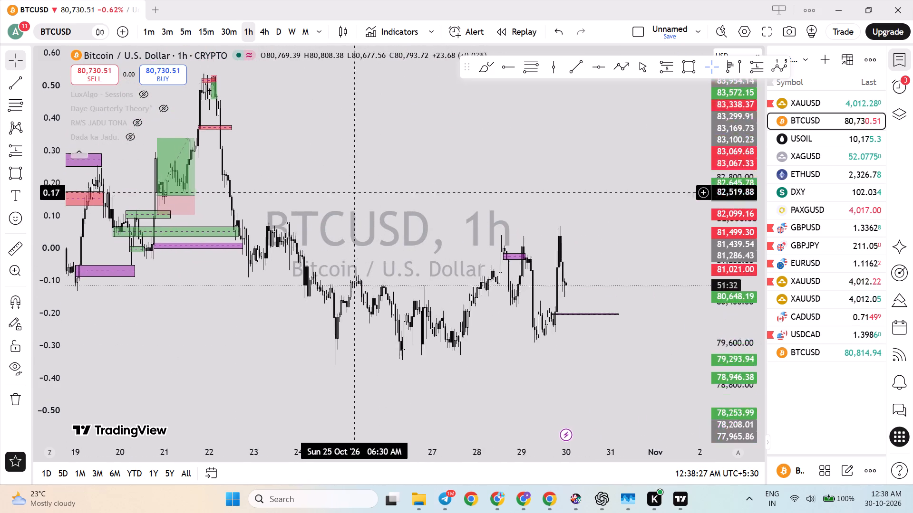
drag(364, 226, 377, 254)
scroll(297, 251, down, 3)
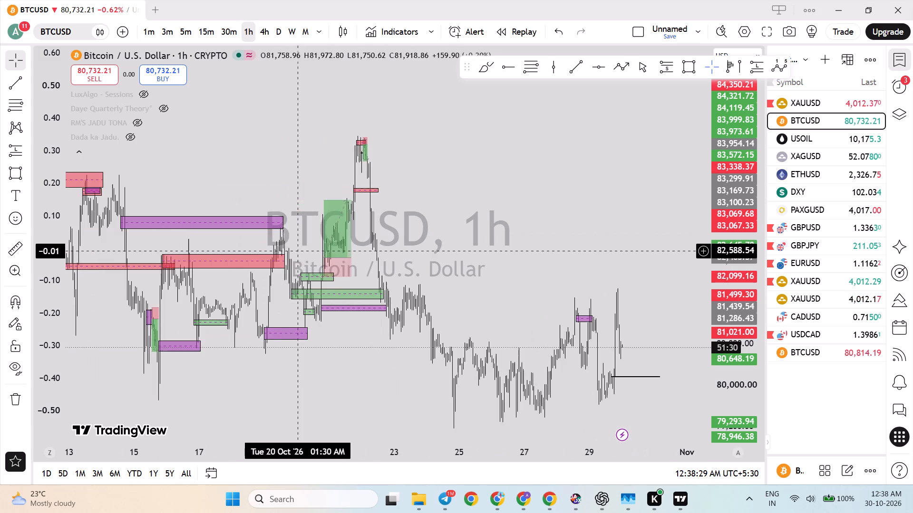
Examine the BTCUSD hourly price action and drawn zones from early October through the latest candles.
drag(307, 243, 297, 182)
scroll(297, 182, down, 4)
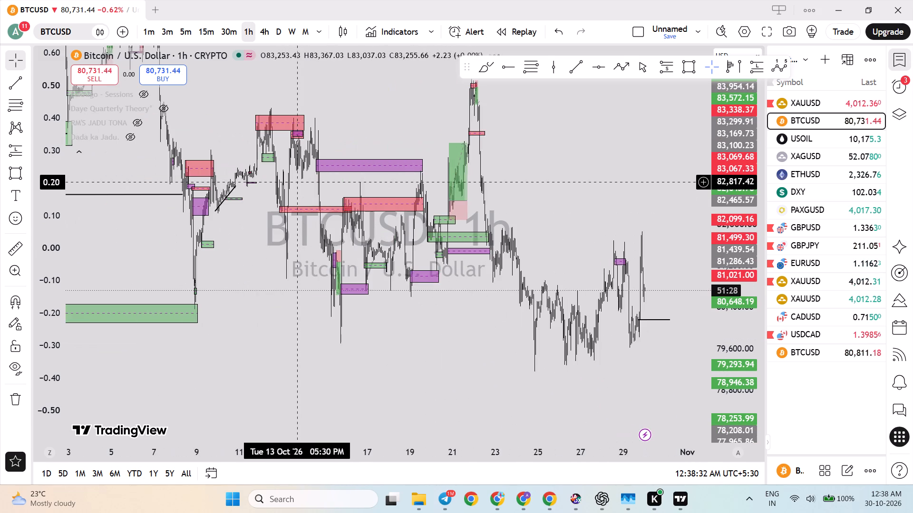
scroll(297, 181, up, 2)
scroll(297, 181, down, 3)
scroll(296, 181, up, 11)
scroll(296, 181, down, 3)
scroll(296, 181, up, 2)
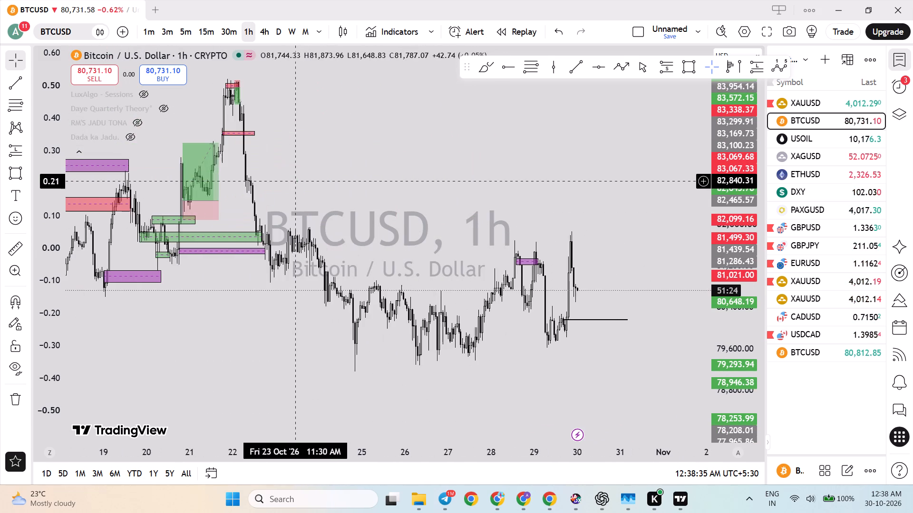
drag(296, 180, 605, 190)
scroll(416, 189, down, 3)
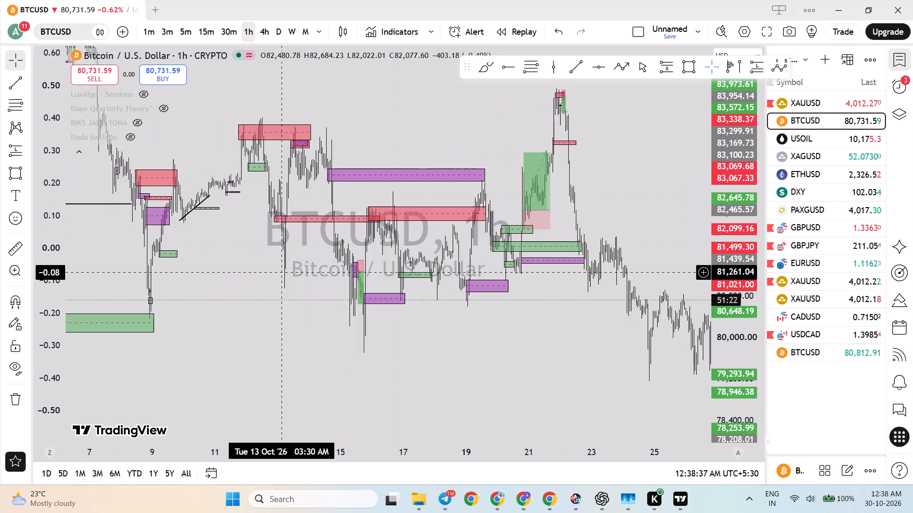
scroll(282, 272, down, 3)
scroll(321, 298, up, 3)
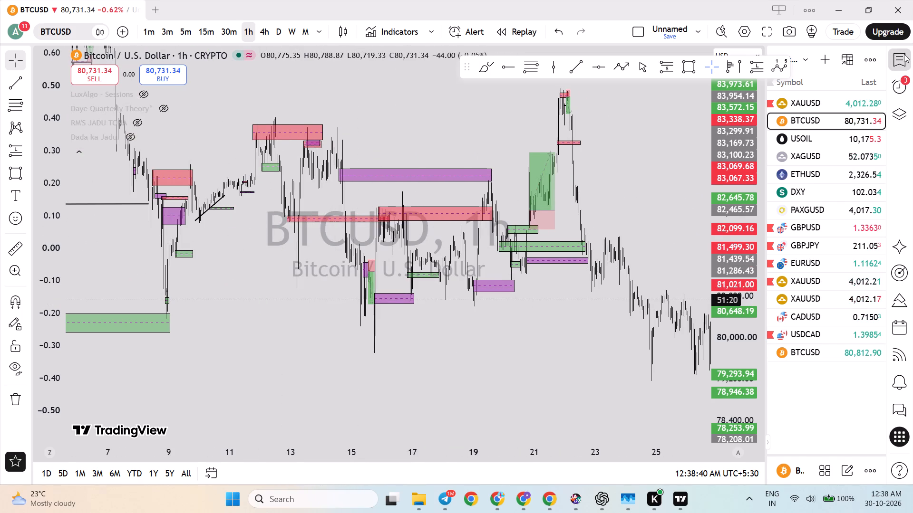
Hide the symbol watchlist to give the BTCUSD chart more width.
click(904, 54)
Examine the BTCUSD hourly swing highs and lows from mid-October to 30 October against the drawn zones.
drag(850, 202, 870, 278)
scroll(725, 285, up, 4)
drag(462, 343, 608, 329)
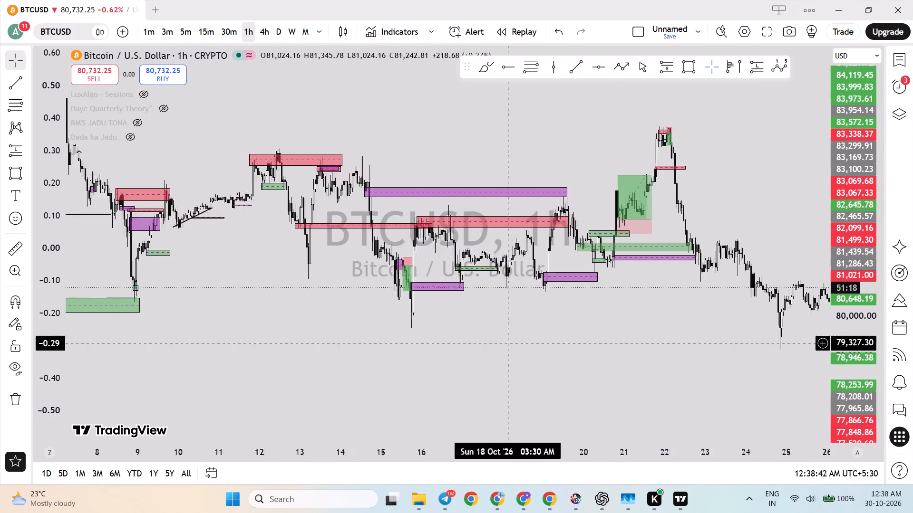
drag(608, 329, 616, 329)
drag(616, 329, 466, 312)
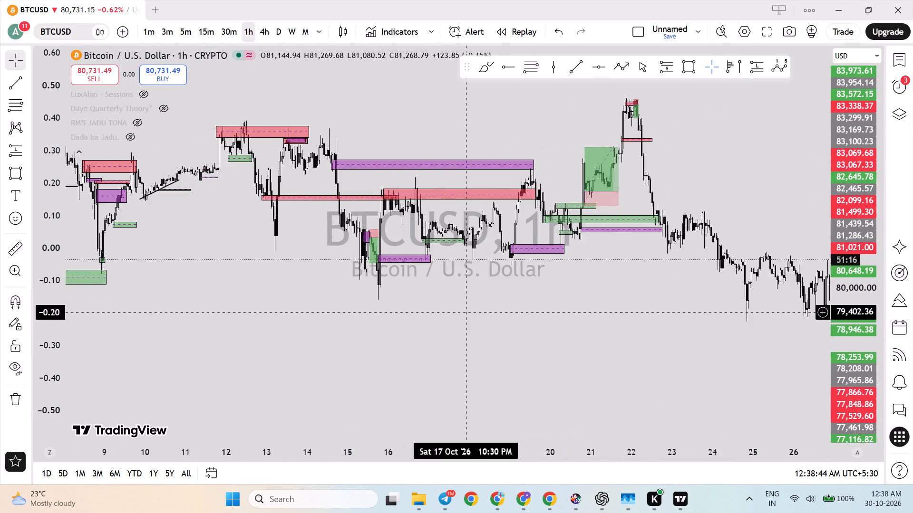
drag(466, 312, 467, 312)
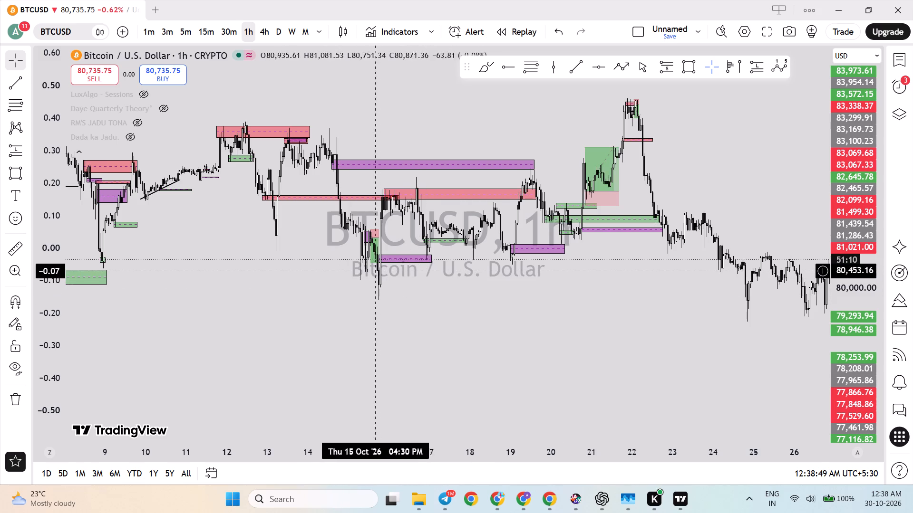
drag(483, 346, 439, 347)
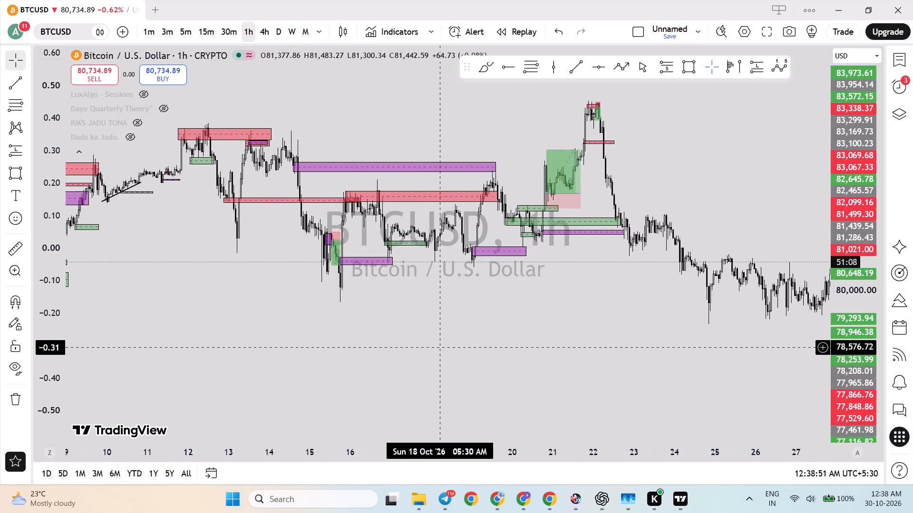
drag(439, 347, 435, 347)
scroll(429, 347, up, 2)
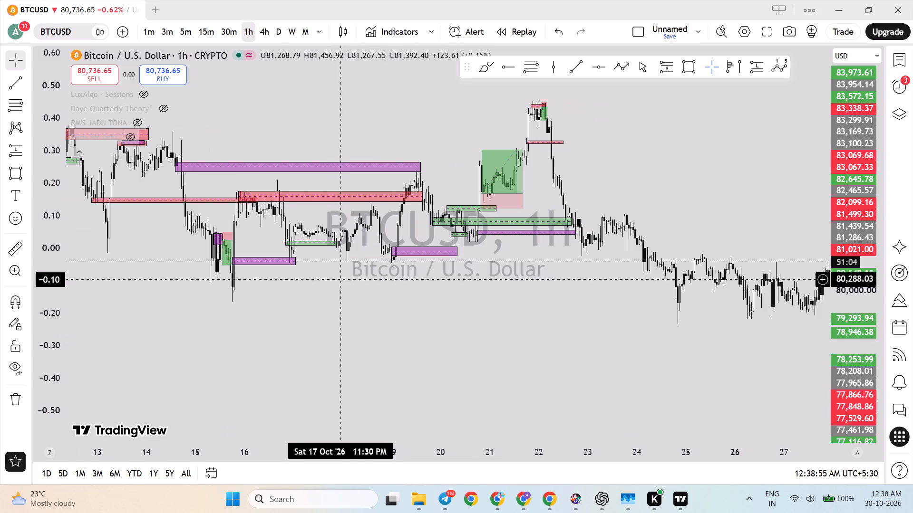
drag(543, 310, 510, 315)
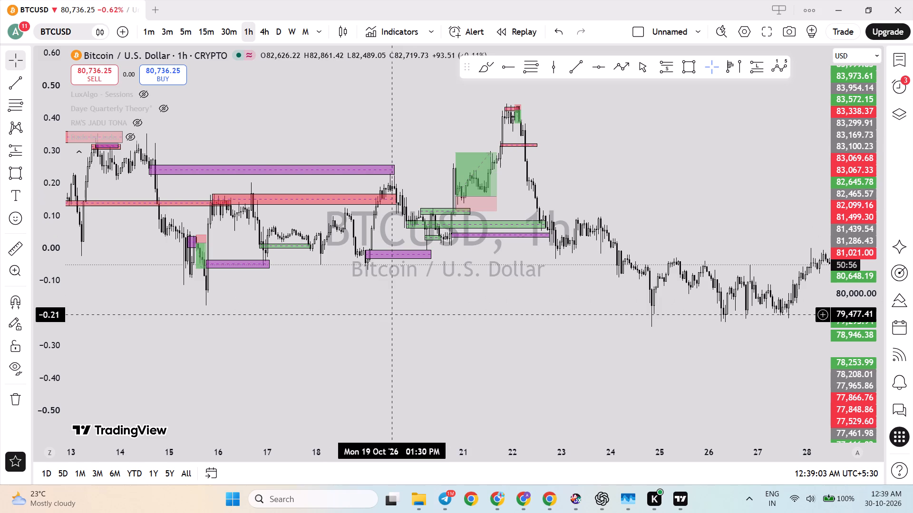
drag(476, 315, 457, 311)
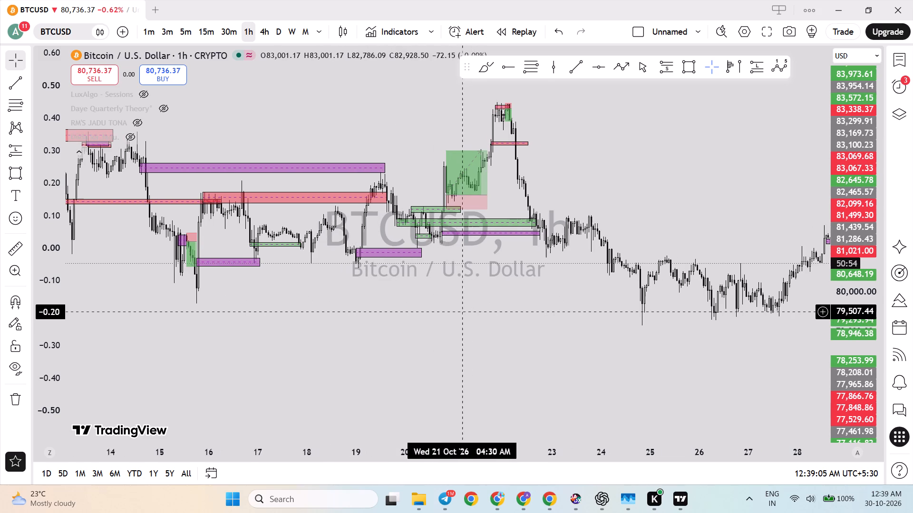
drag(457, 311, 456, 311)
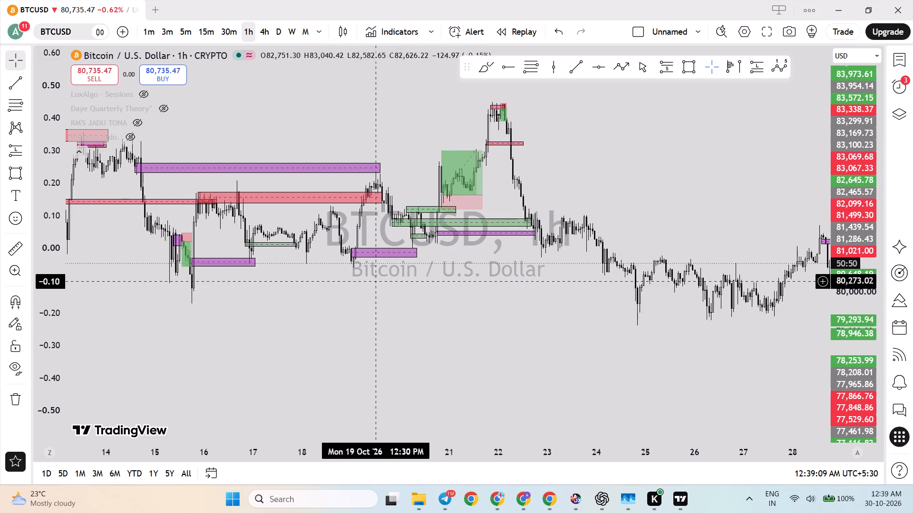
drag(548, 292, 431, 294)
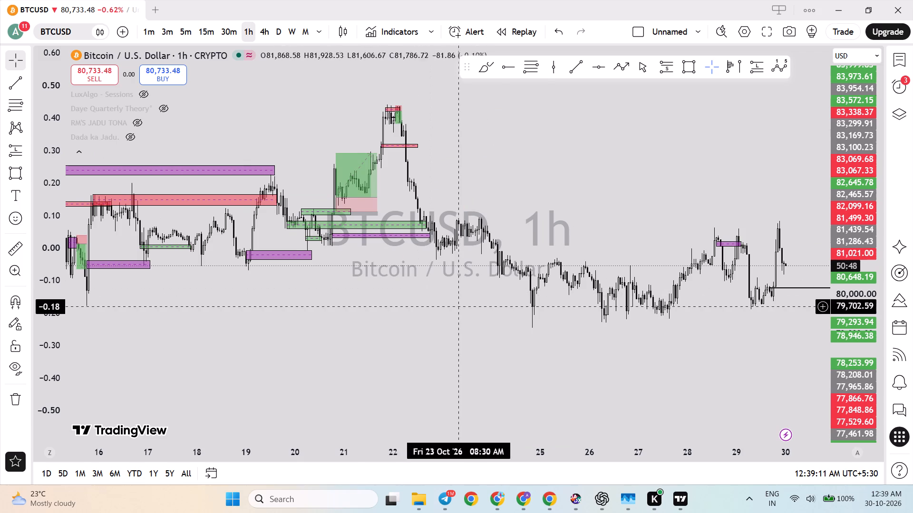
drag(457, 306, 434, 313)
drag(434, 313, 404, 313)
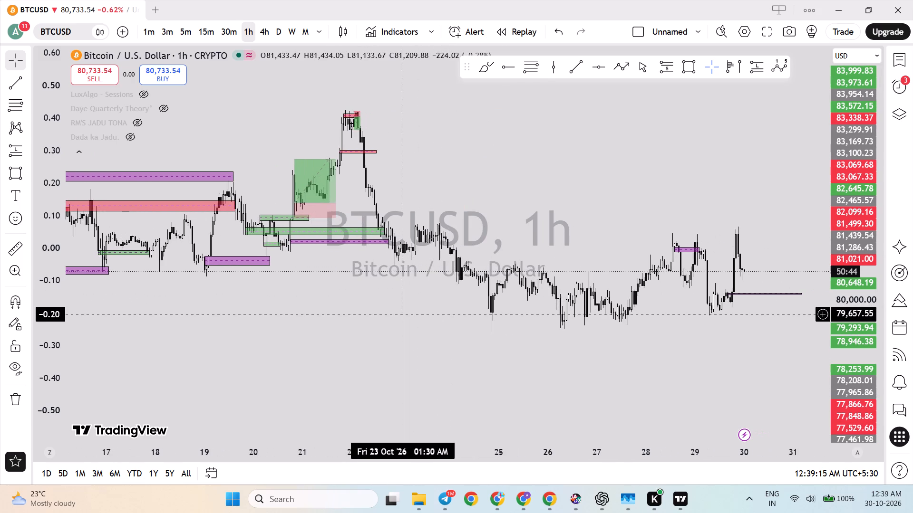
drag(398, 310, 430, 311)
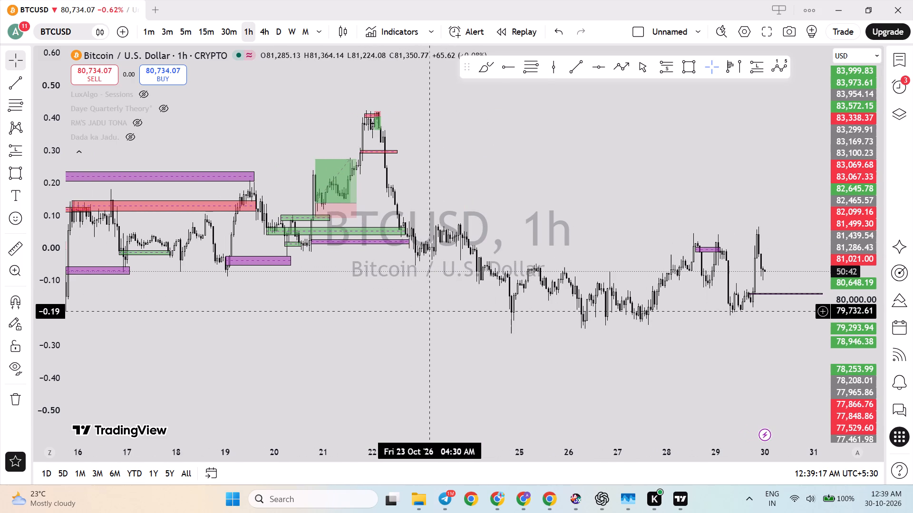
scroll(430, 311, down, 1)
scroll(430, 311, up, 2)
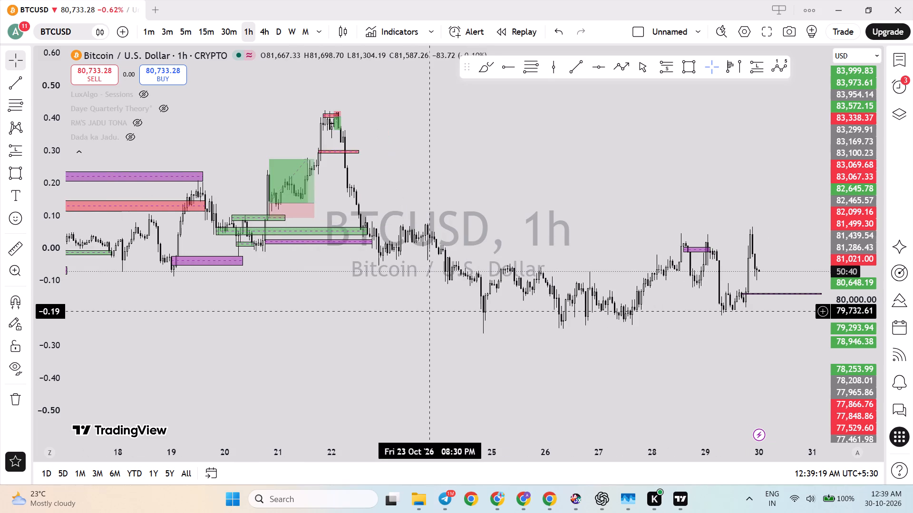
scroll(357, 321, down, 2)
drag(355, 323, 448, 309)
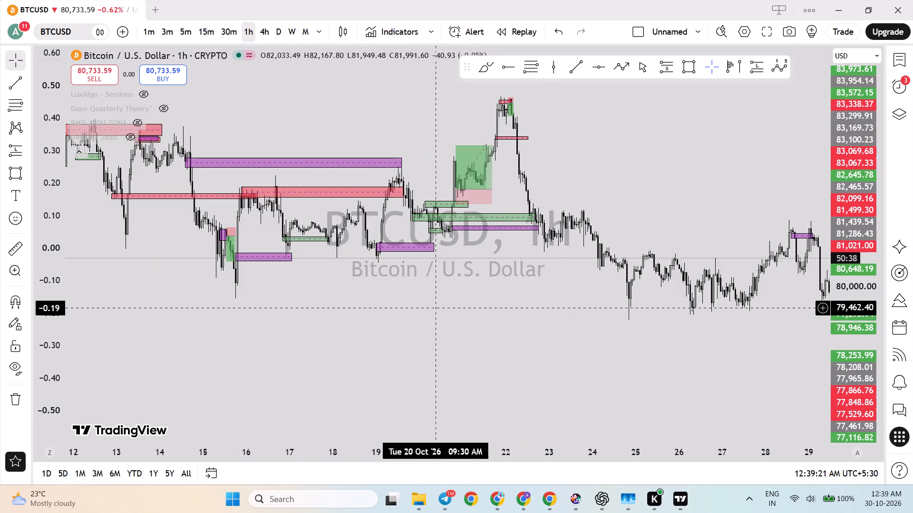
Trace a Path through the BTCUSD hourly swings from the 15 October low to the 19 October high at the long purple zone.
click(621, 61)
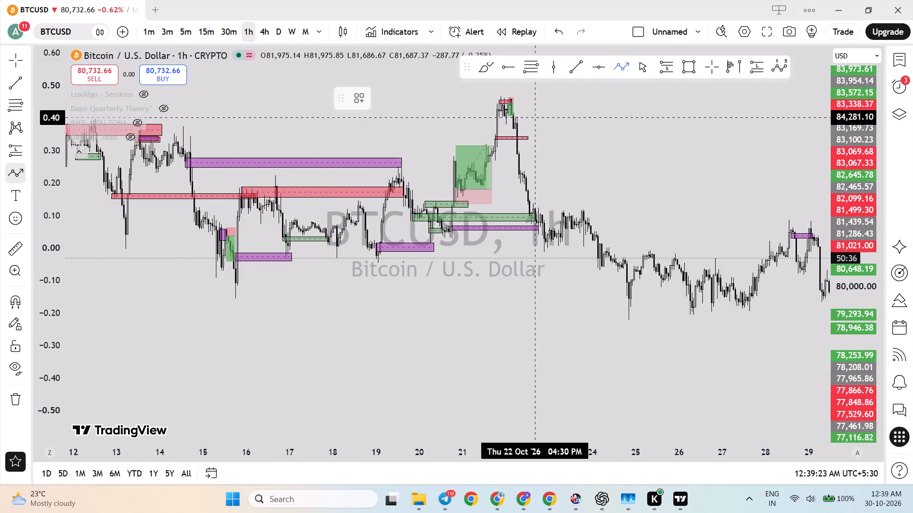
click(237, 304)
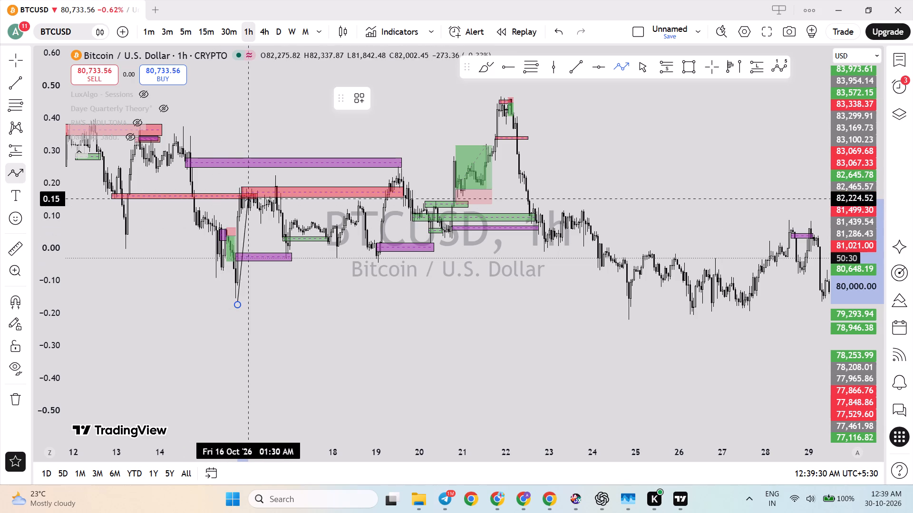
click(237, 187)
click(265, 224)
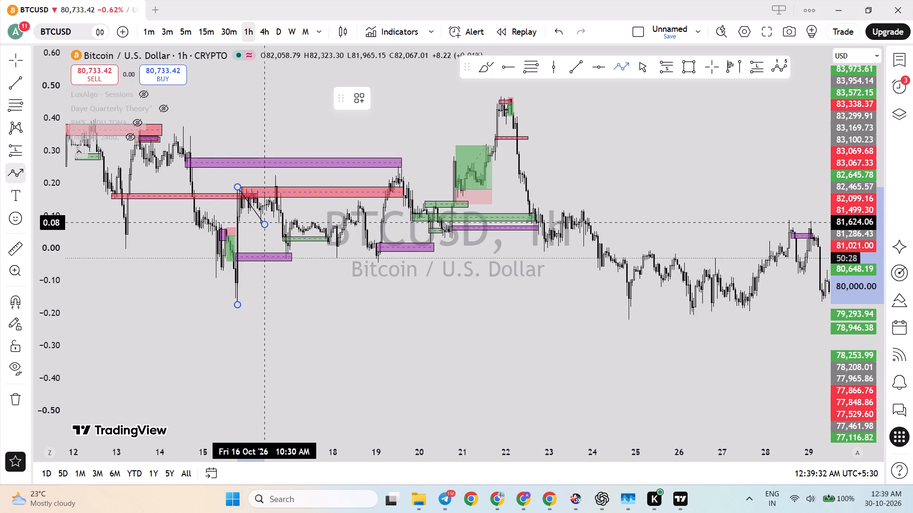
click(277, 175)
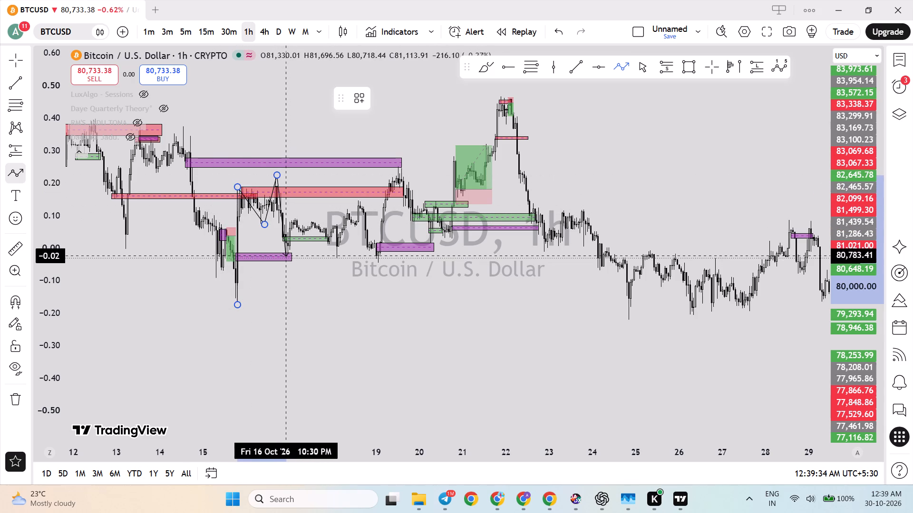
click(286, 256)
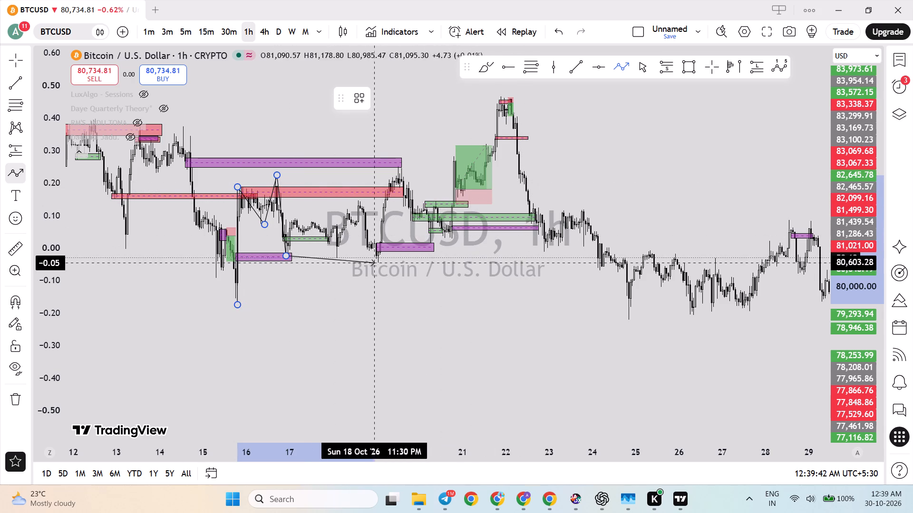
scroll(348, 268, up, 2)
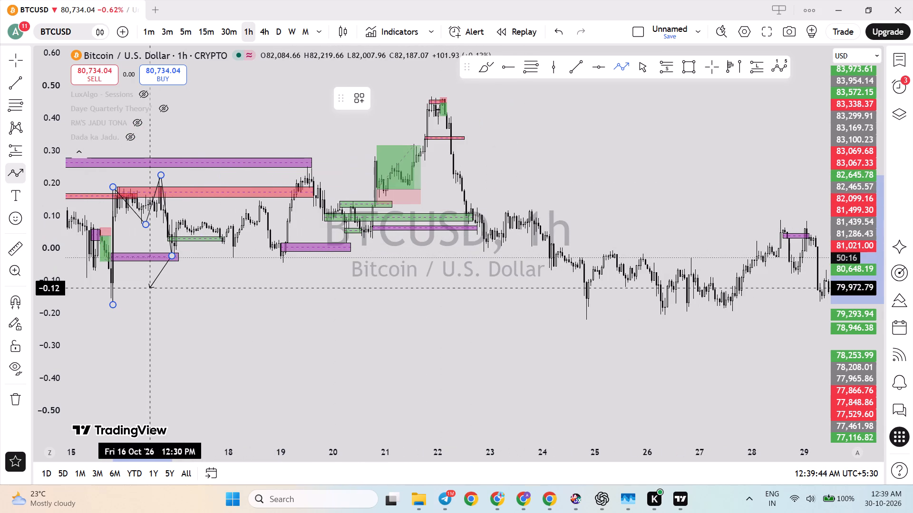
click(181, 217)
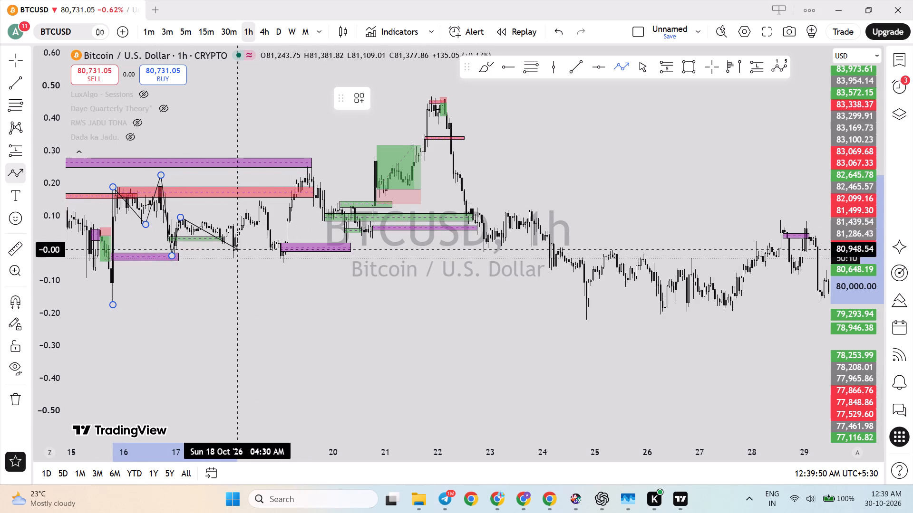
click(232, 260)
click(246, 210)
click(258, 227)
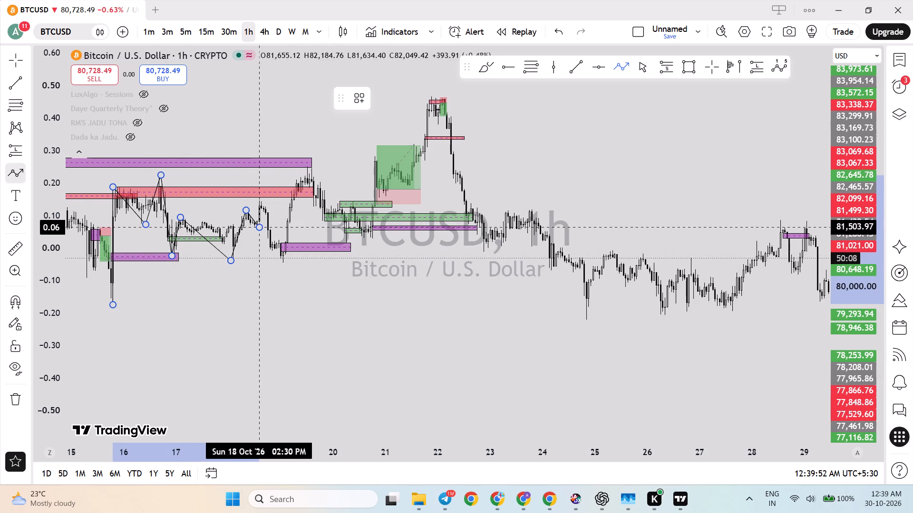
click(266, 200)
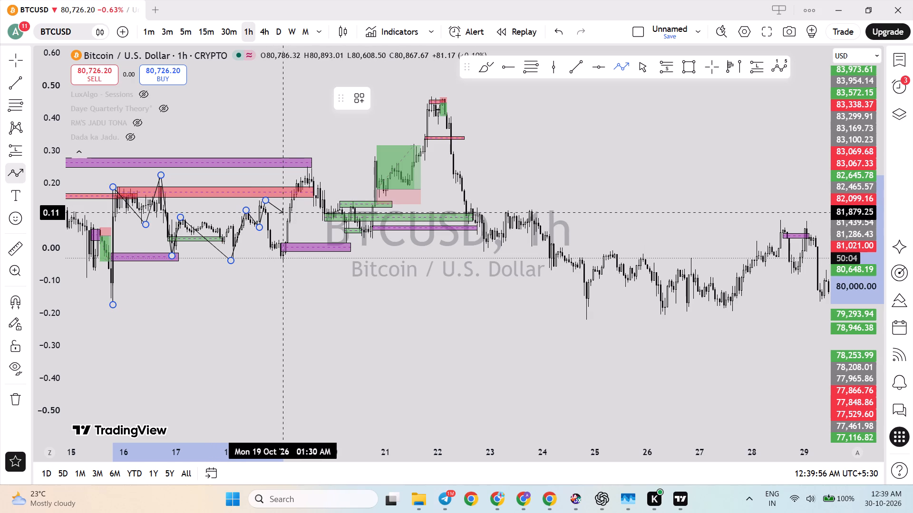
click(283, 264)
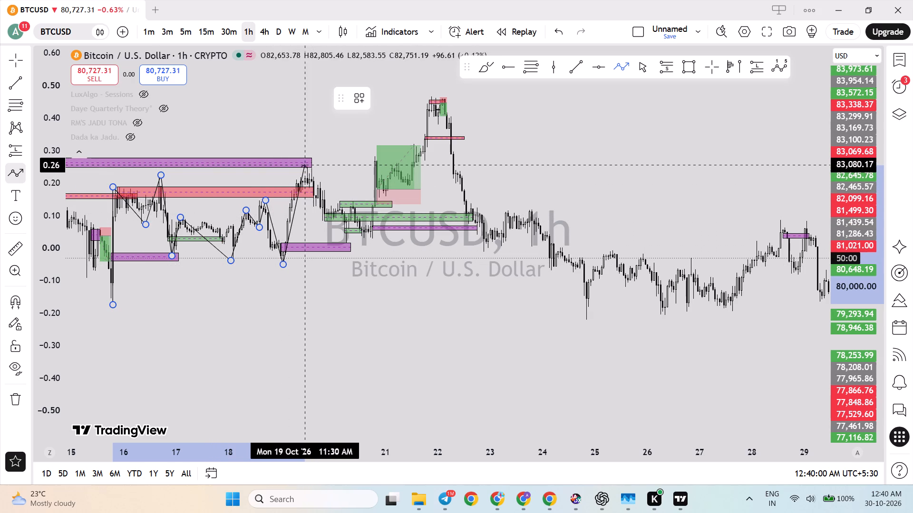
click(308, 163)
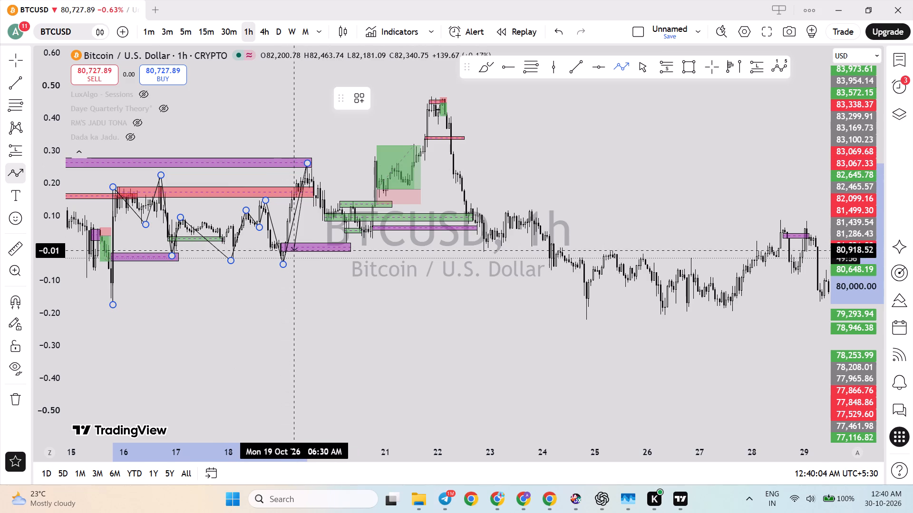
Extend the path through the 20 October low, the following high and pullback to the 22 October peak, and finish it there.
scroll(309, 224, up, 2)
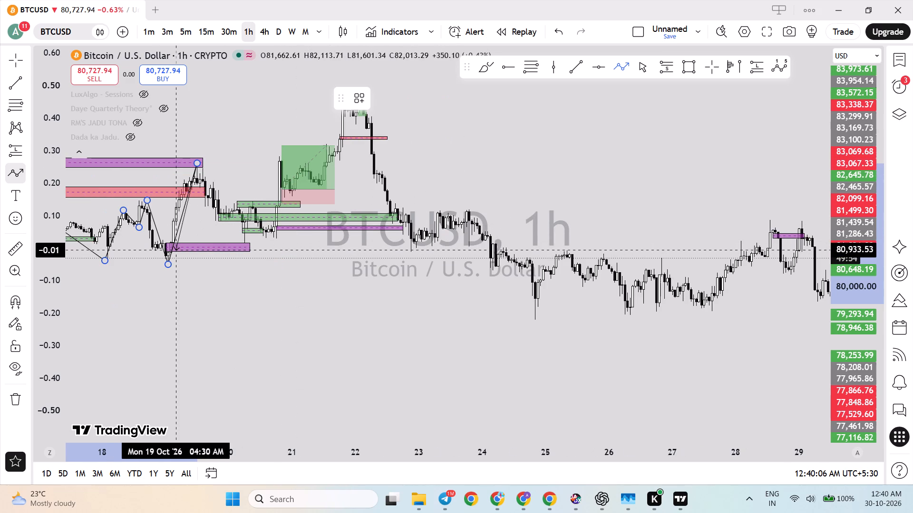
scroll(177, 249, down, 1)
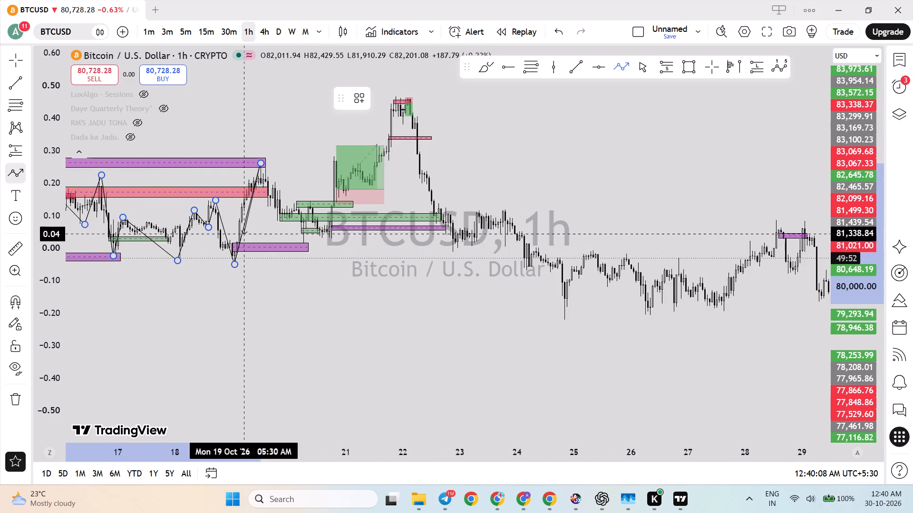
click(307, 243)
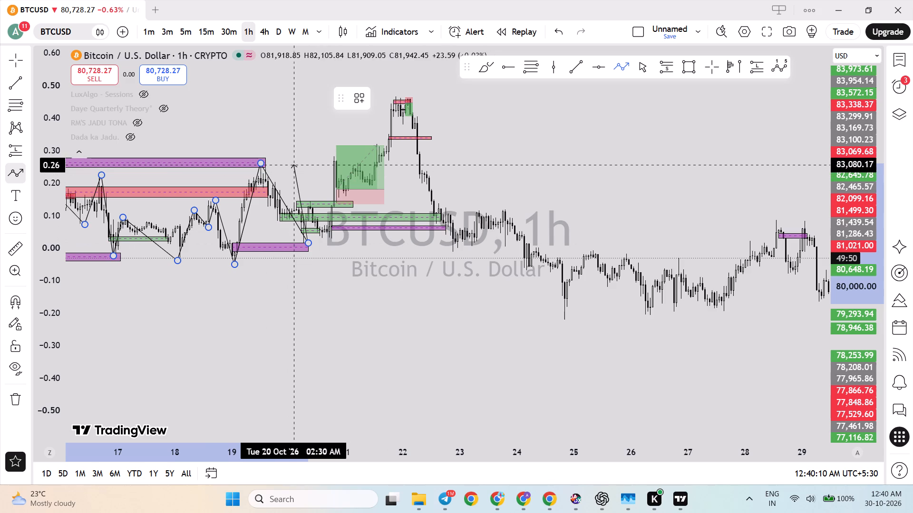
click(334, 156)
click(340, 205)
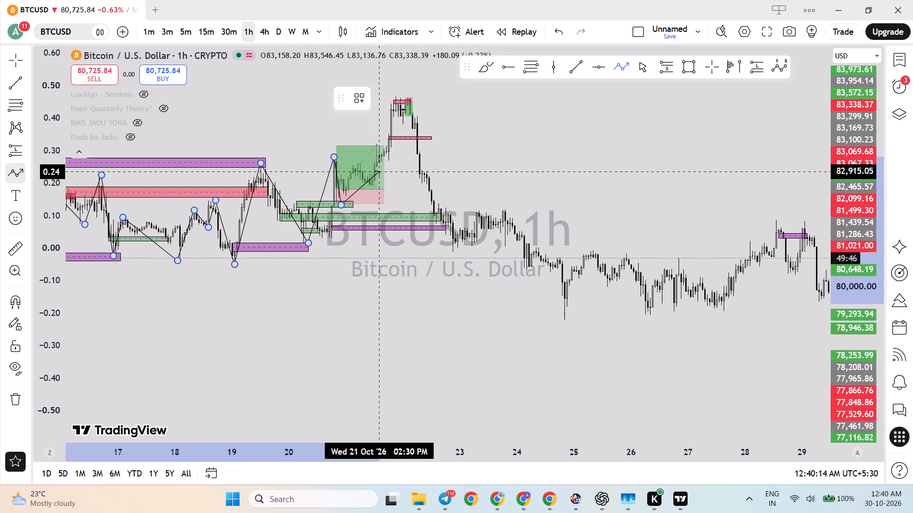
click(401, 97)
right_click(401, 97)
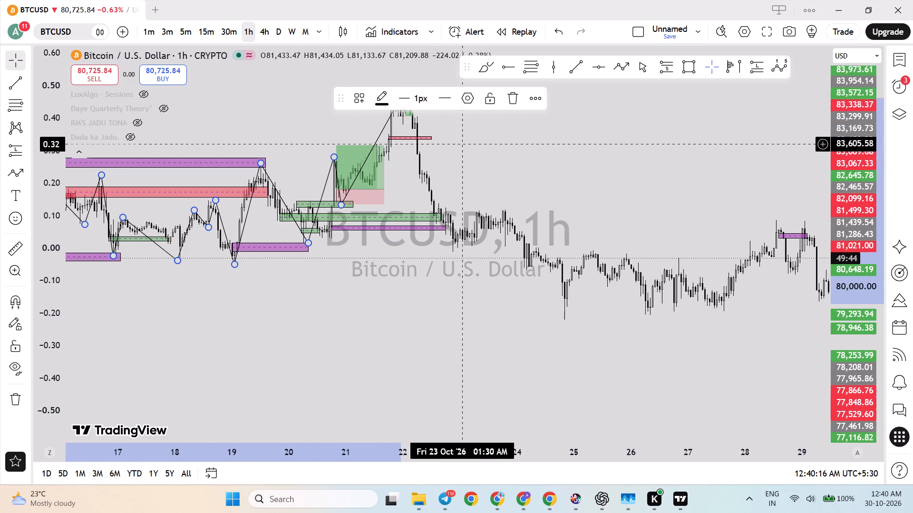
click(461, 148)
Delete the swing path traced from the 15 October low to the 22 October peak on the hourly BTCUSD chart.
scroll(461, 160, up, 1)
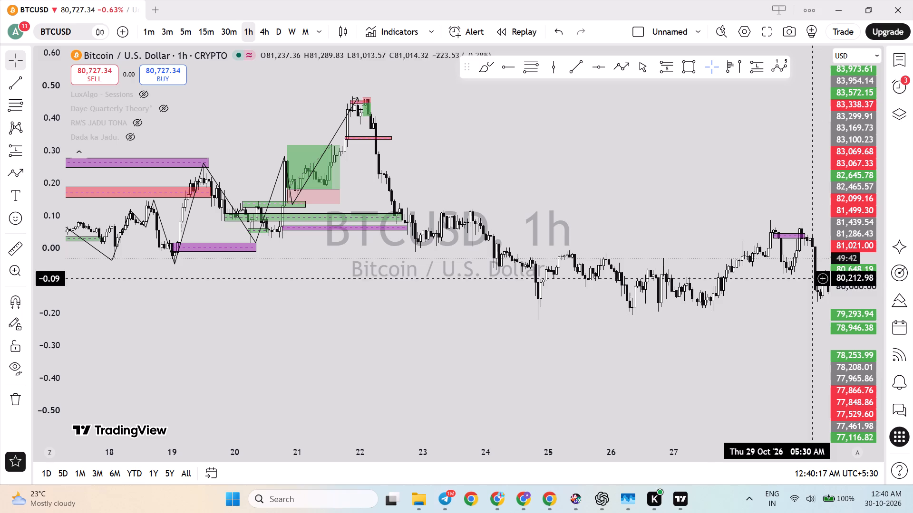
drag(855, 361, 822, 179)
drag(618, 209, 624, 221)
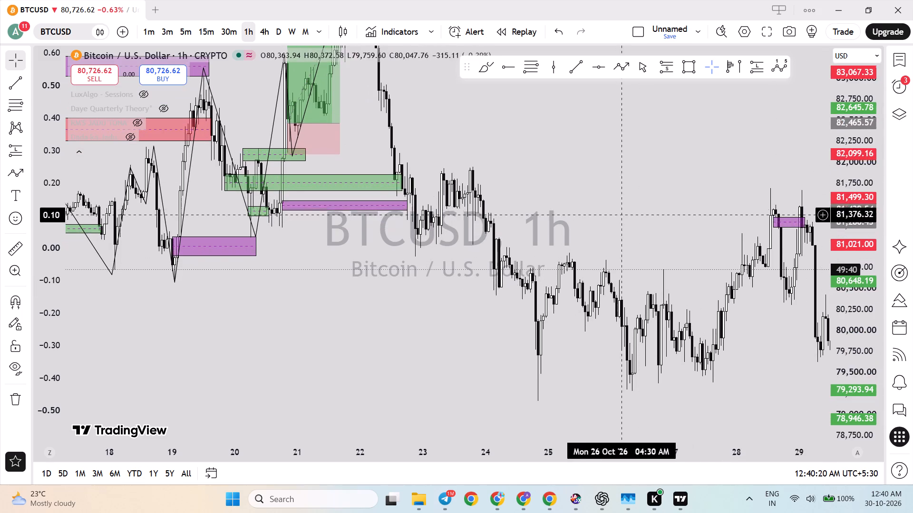
drag(624, 221, 702, 339)
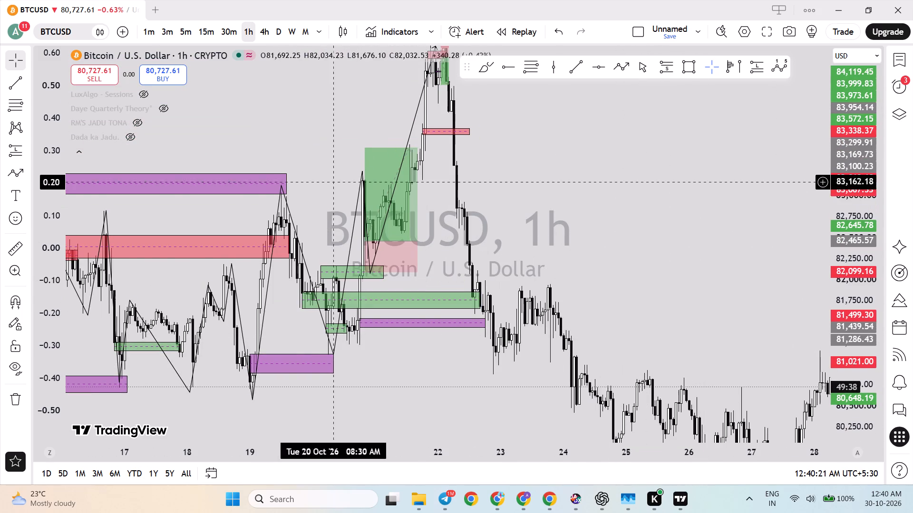
scroll(320, 217, up, 1)
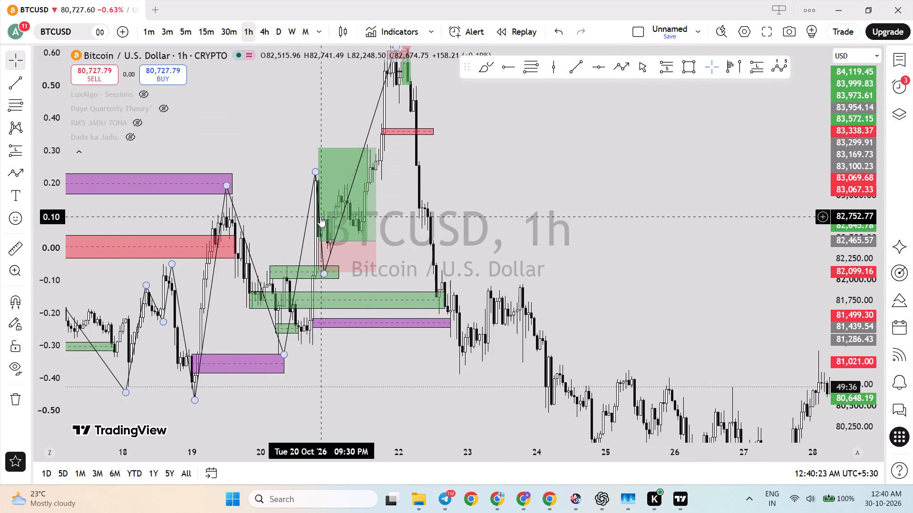
drag(315, 171, 304, 176)
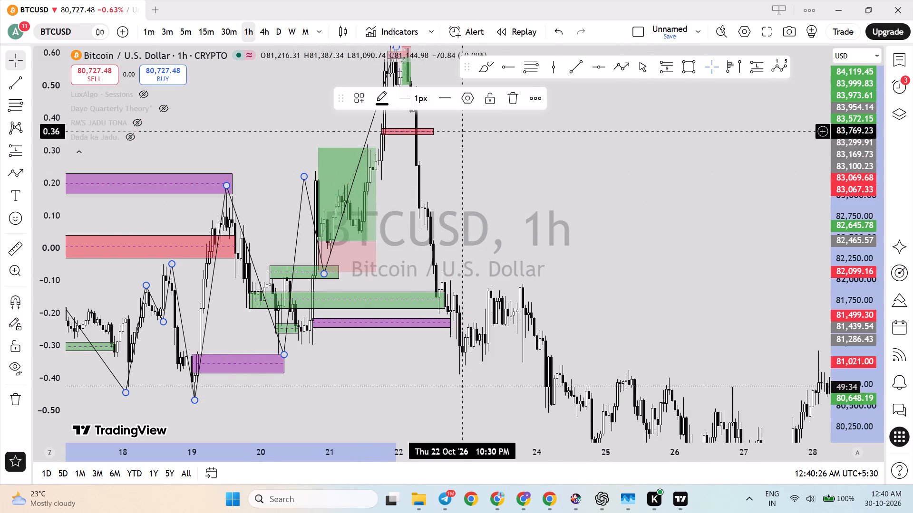
click(513, 97)
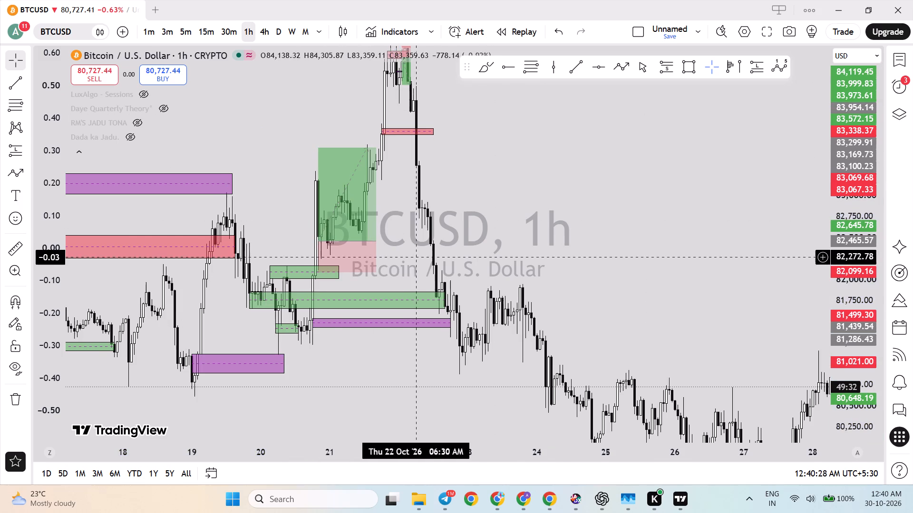
Draw a rectangle zone at the 20 October swing high, from about 83,310 down to 83,141, stretched across to 26 October.
drag(601, 227, 528, 239)
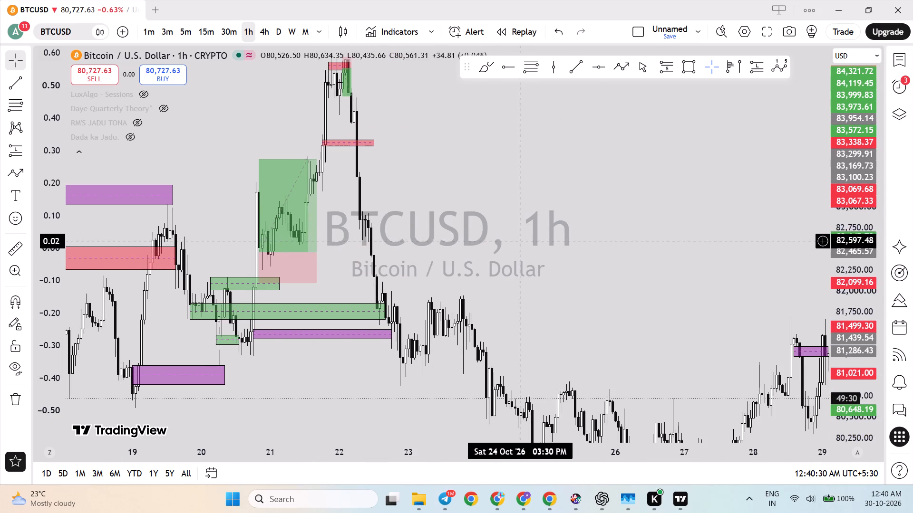
click(698, 67)
click(251, 181)
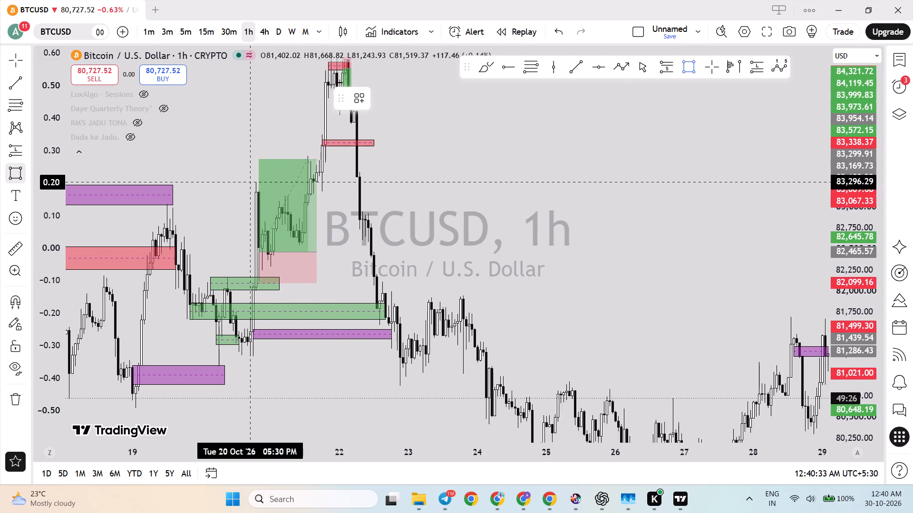
click(280, 191)
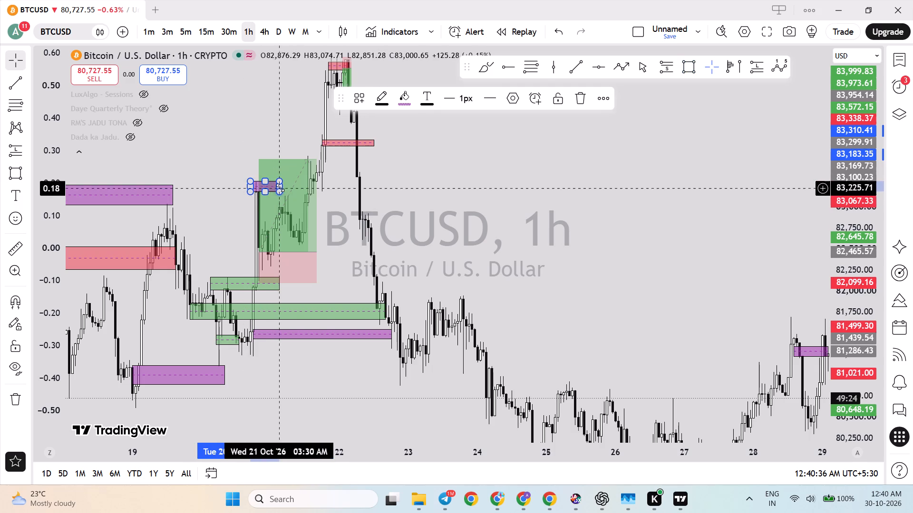
drag(281, 185, 673, 178)
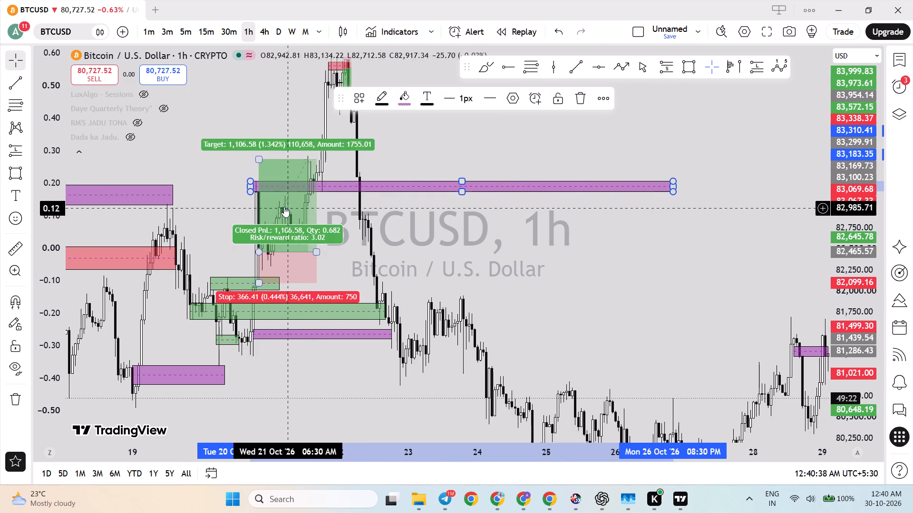
click(251, 193)
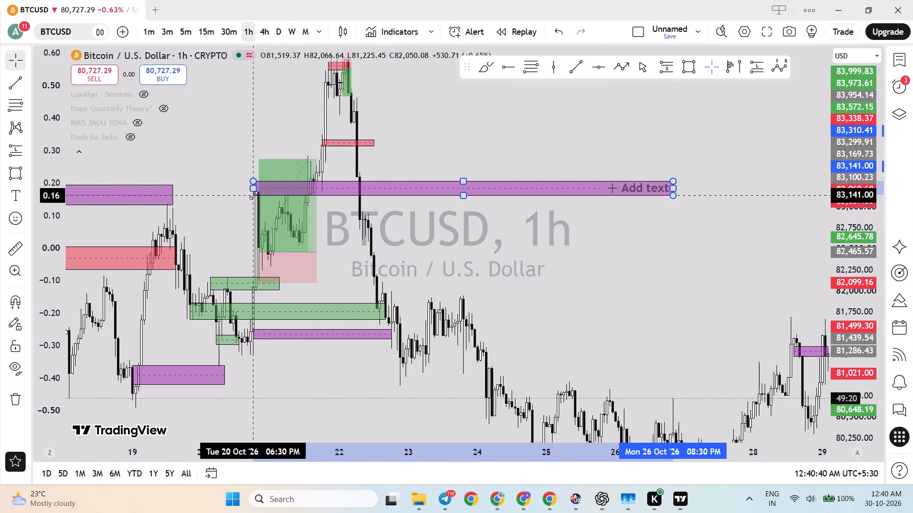
Fill the new 20 October zone with red and extend its later end to about 1 November.
click(402, 96)
click(404, 139)
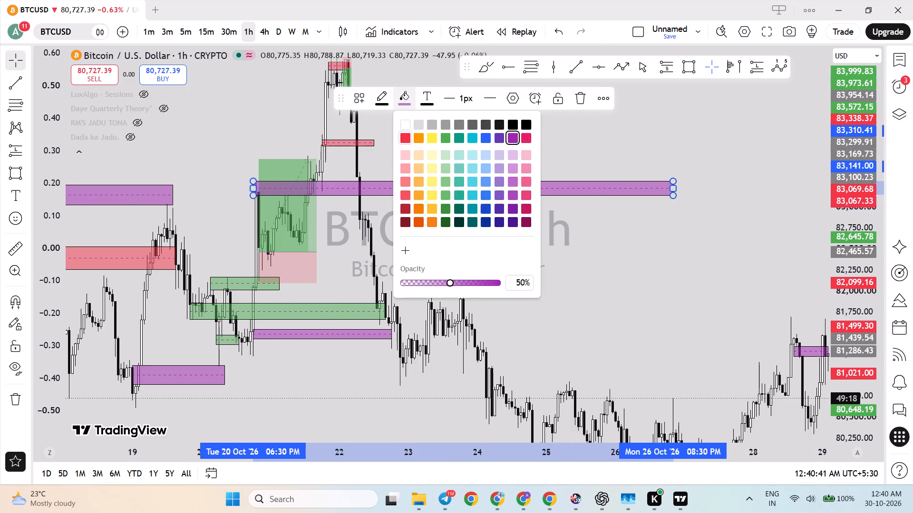
click(519, 235)
drag(677, 187, 912, 166)
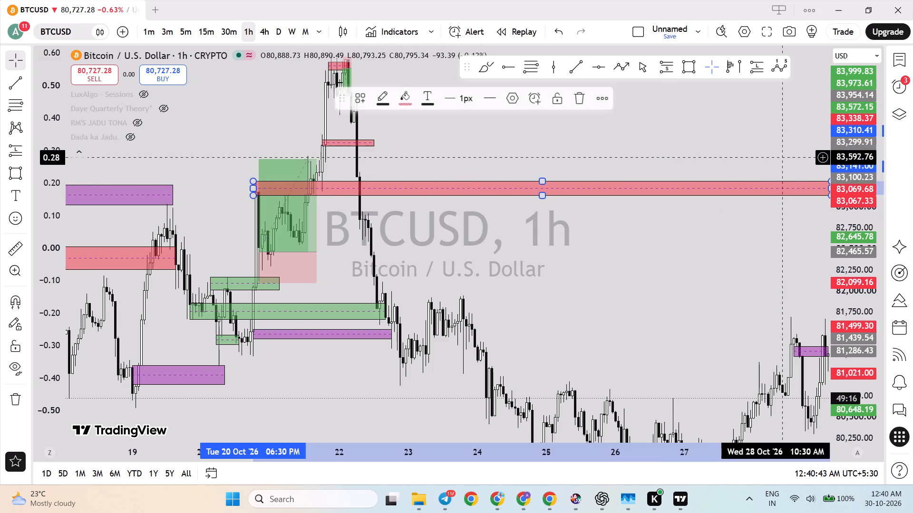
drag(776, 152, 398, 168)
drag(466, 204, 668, 195)
click(705, 251)
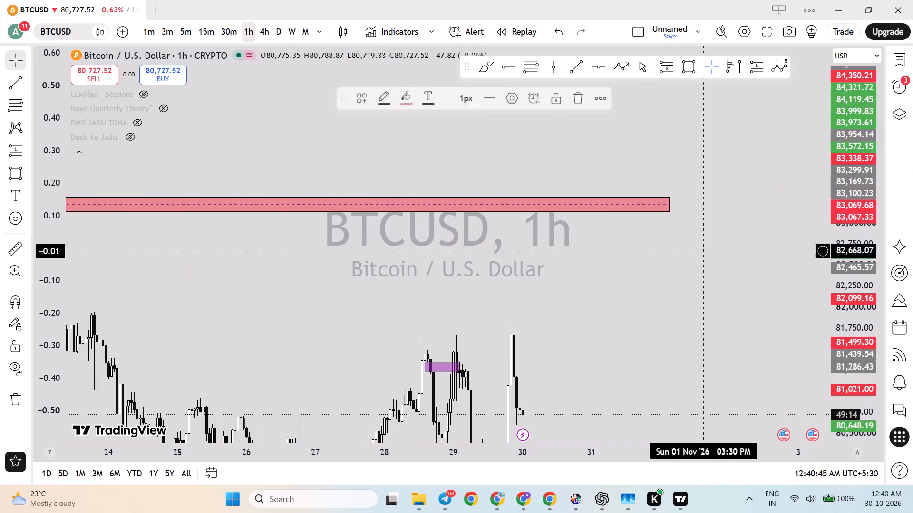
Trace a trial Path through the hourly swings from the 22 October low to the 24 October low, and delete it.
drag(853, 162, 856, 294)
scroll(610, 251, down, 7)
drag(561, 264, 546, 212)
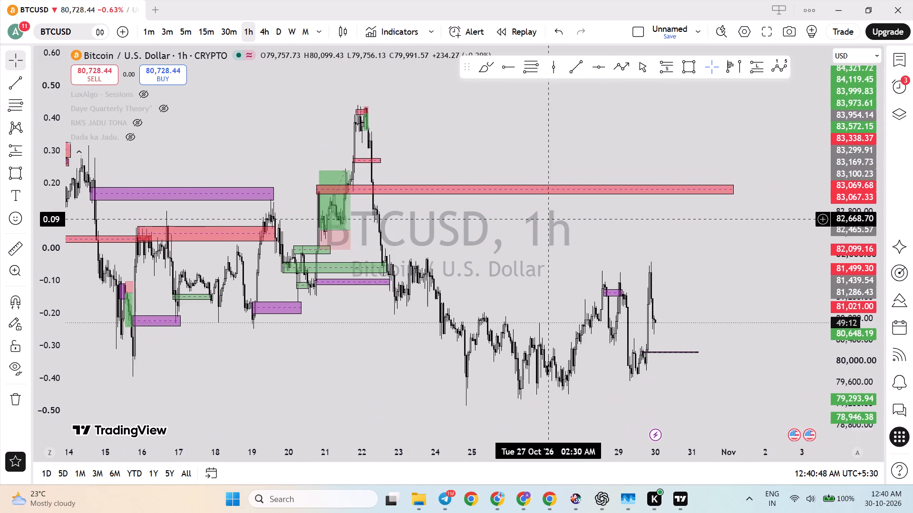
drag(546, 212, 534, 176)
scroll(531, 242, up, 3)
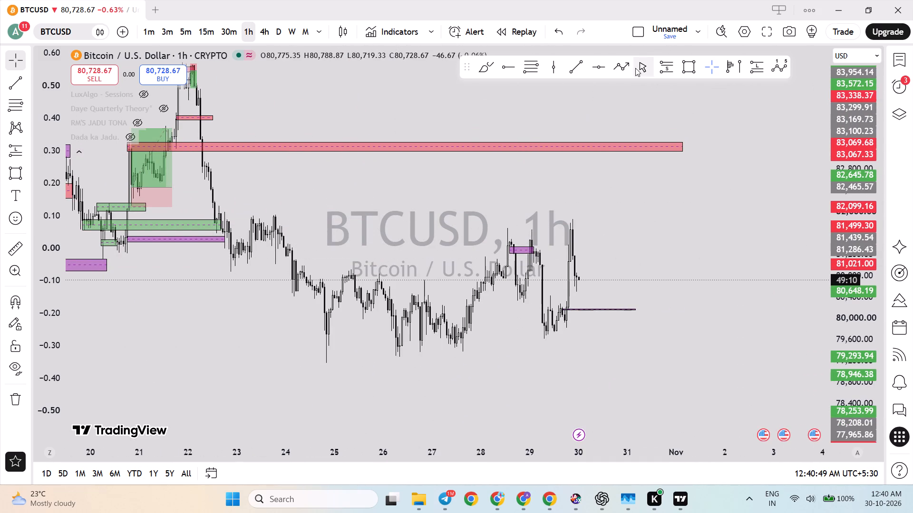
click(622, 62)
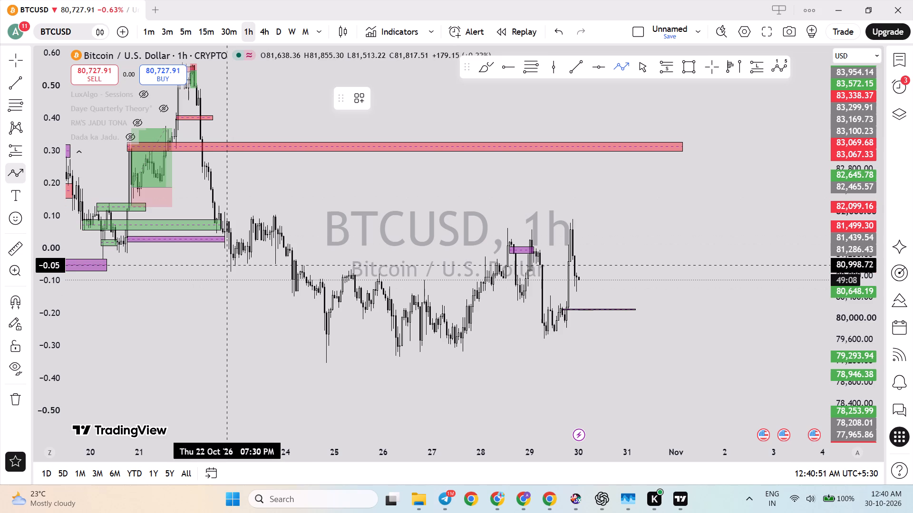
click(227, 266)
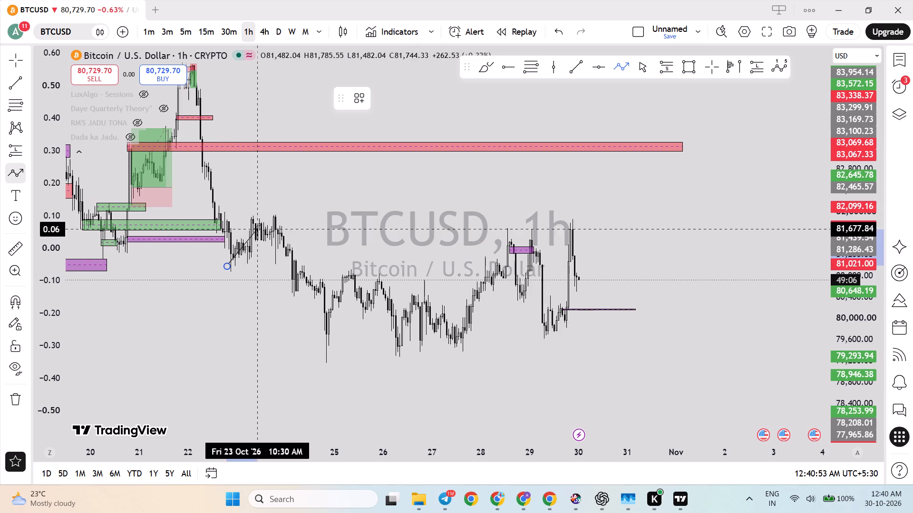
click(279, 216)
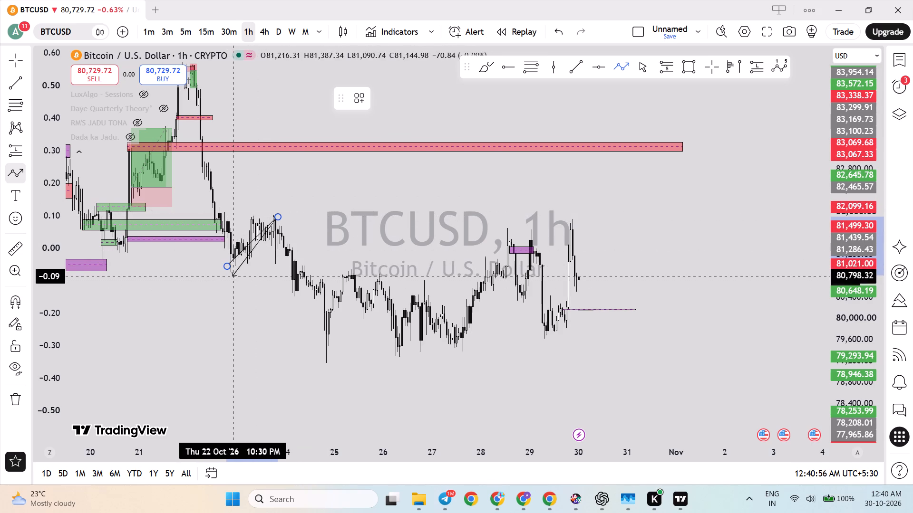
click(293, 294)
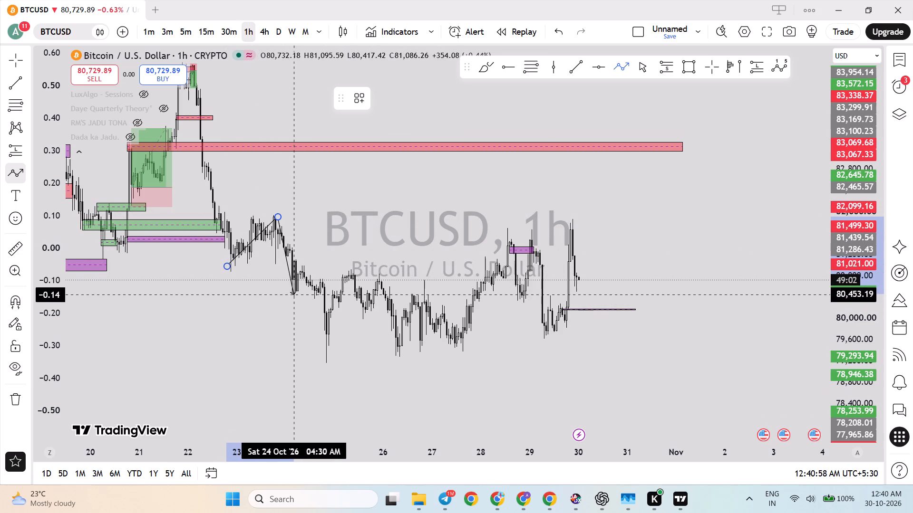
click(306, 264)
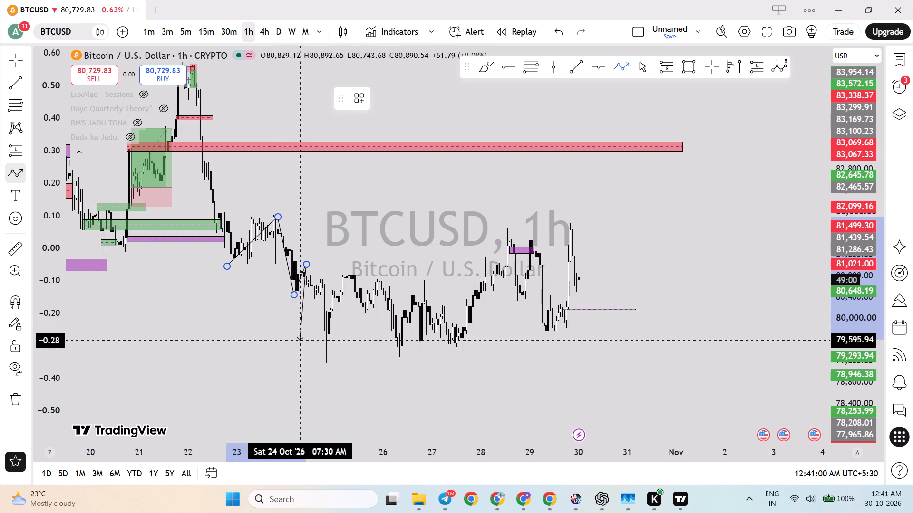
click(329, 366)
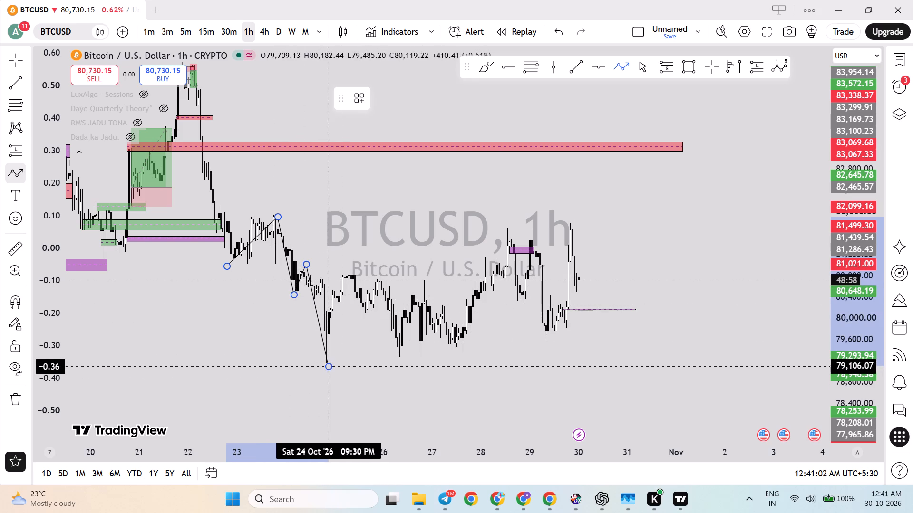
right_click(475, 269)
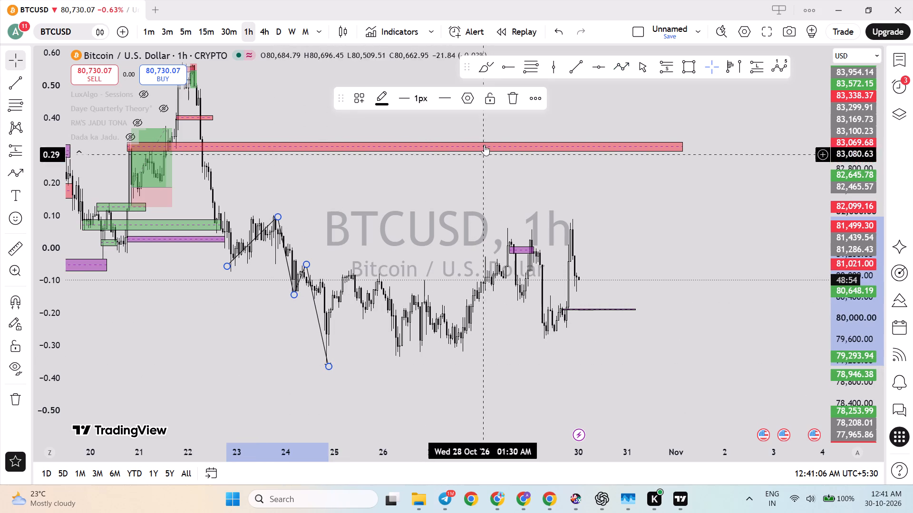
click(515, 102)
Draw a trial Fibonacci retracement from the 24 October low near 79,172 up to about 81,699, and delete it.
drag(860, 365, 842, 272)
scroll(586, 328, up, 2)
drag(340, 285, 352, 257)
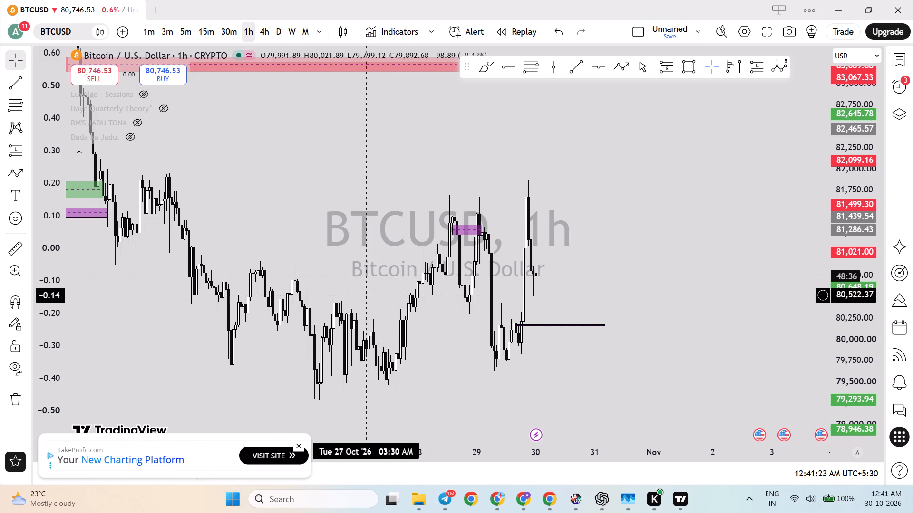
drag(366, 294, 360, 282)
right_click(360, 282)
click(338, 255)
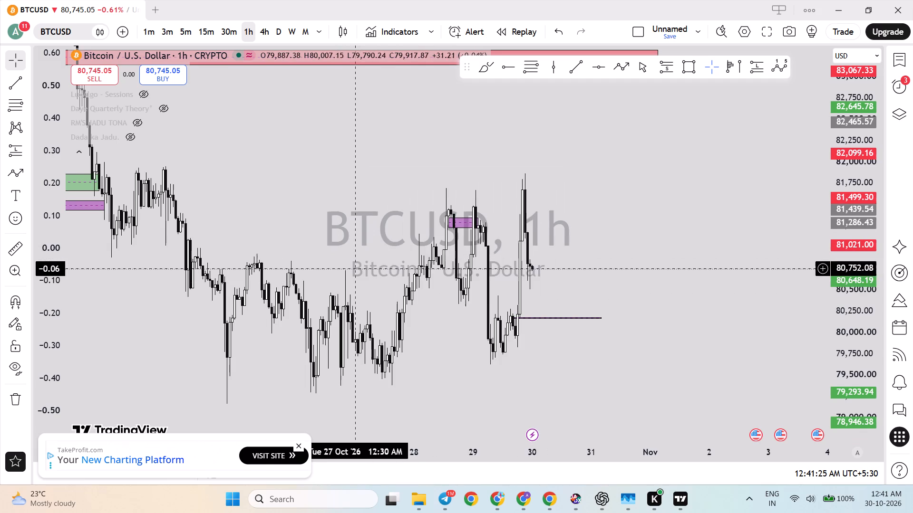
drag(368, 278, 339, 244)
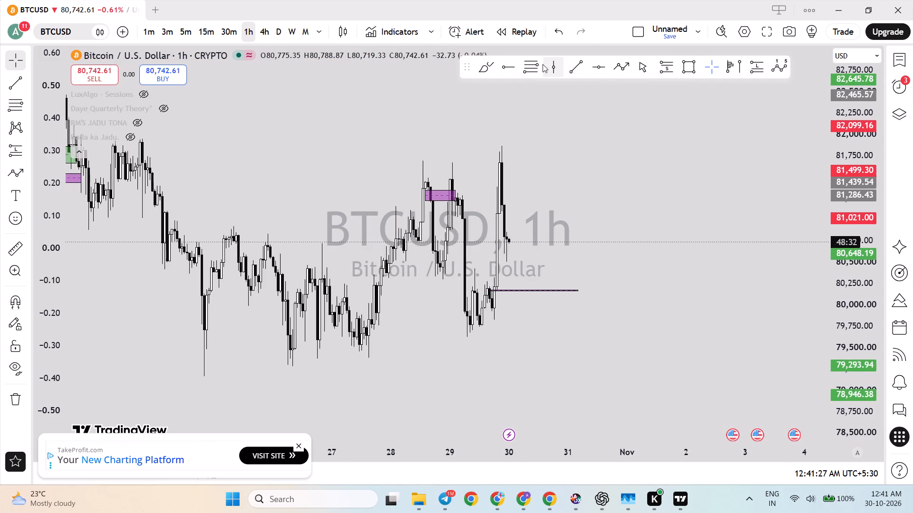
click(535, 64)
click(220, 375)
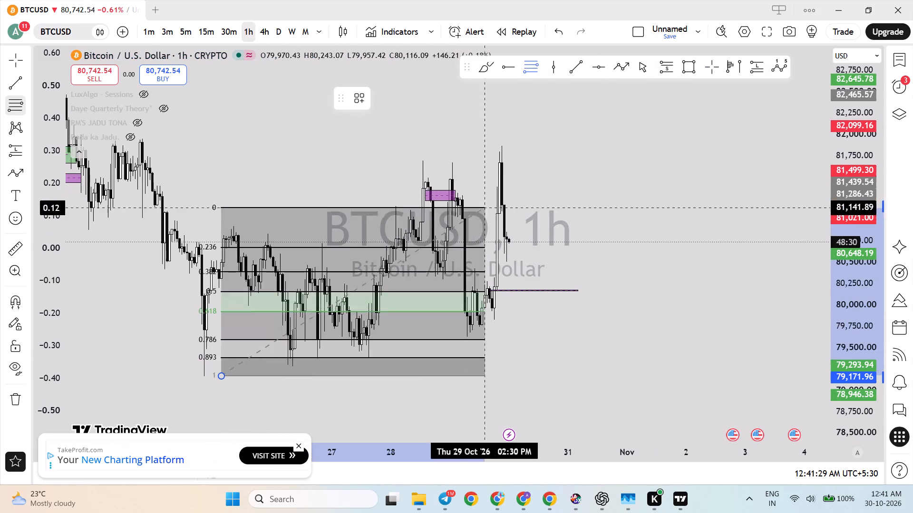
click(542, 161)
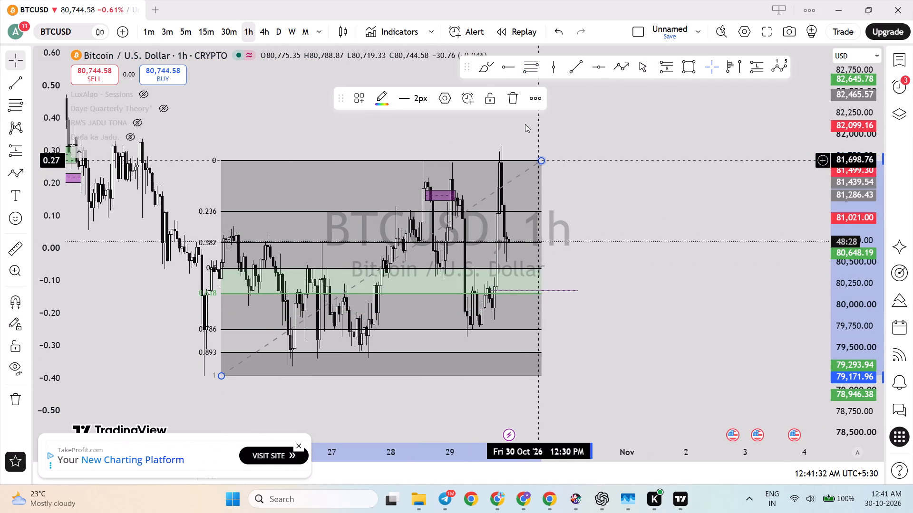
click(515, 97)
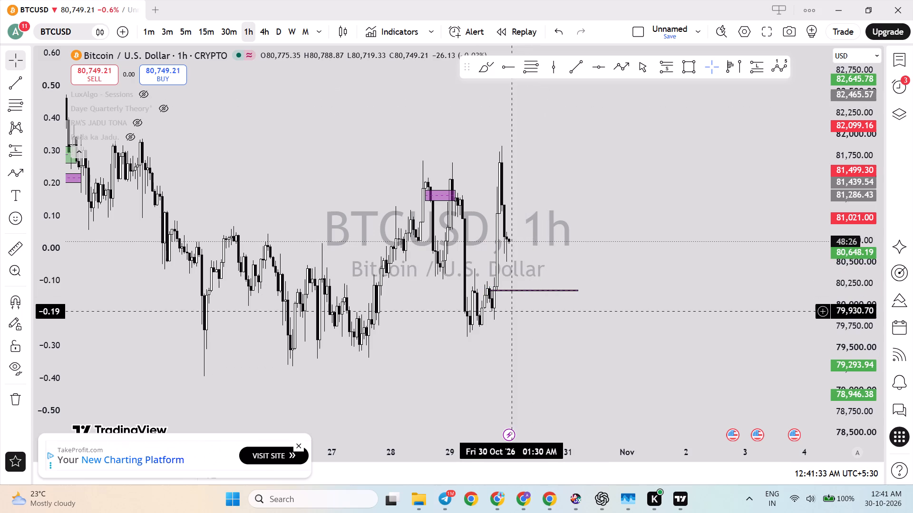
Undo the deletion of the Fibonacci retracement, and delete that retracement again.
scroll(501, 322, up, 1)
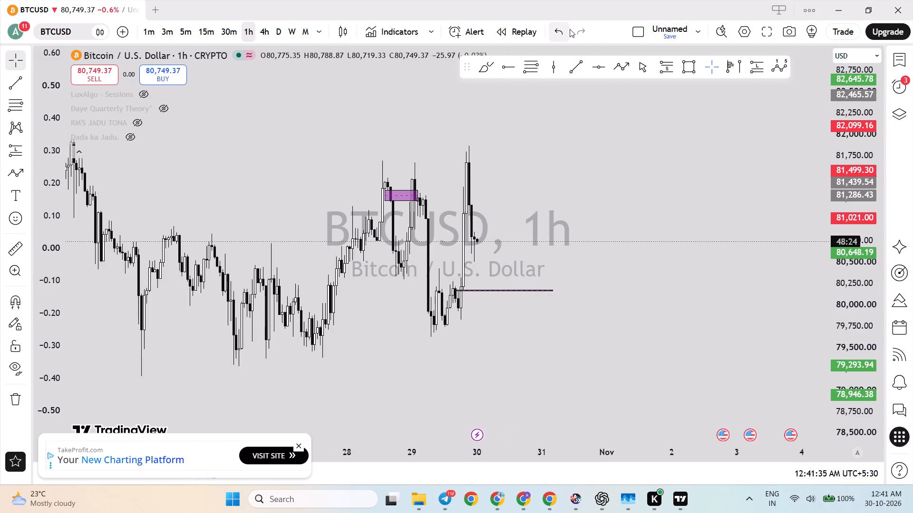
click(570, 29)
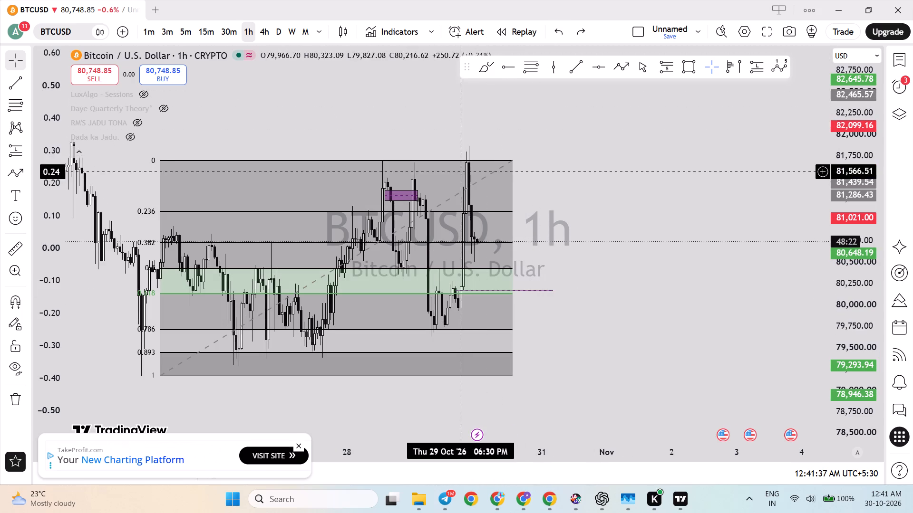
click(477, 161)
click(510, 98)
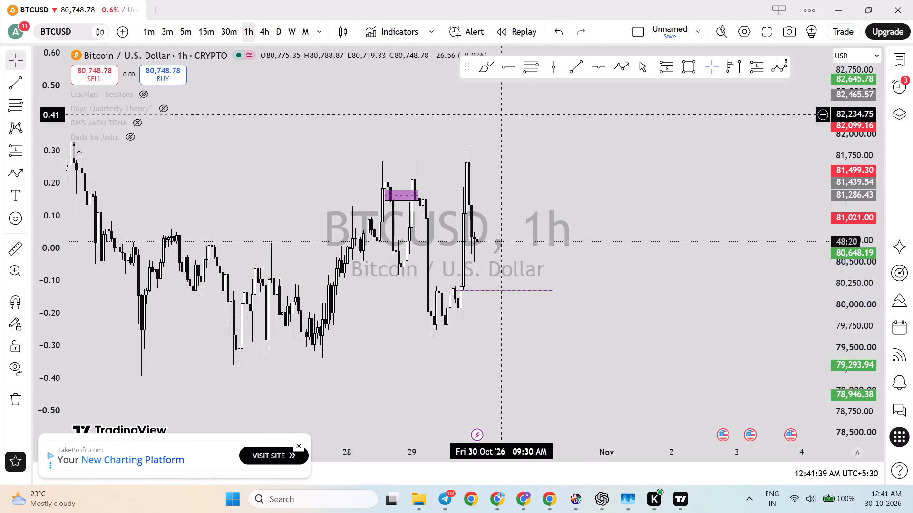
Draw a Fibonacci retracement from the 29 October low near 79,638 up to the latest swing high near 81,859.
scroll(503, 269, up, 2)
click(530, 73)
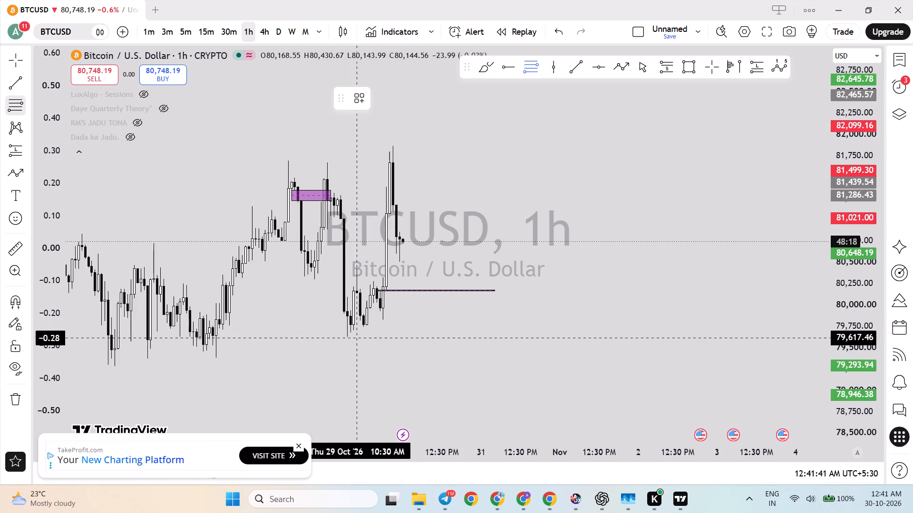
click(362, 336)
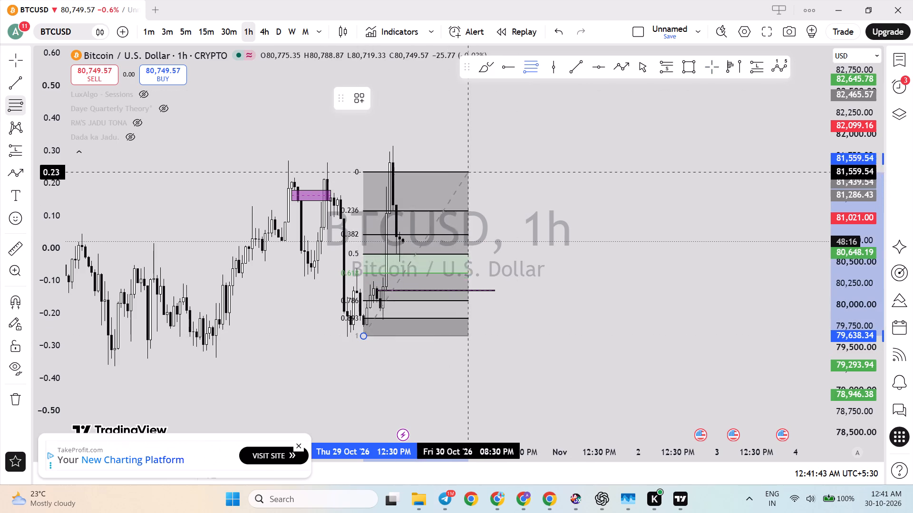
click(508, 146)
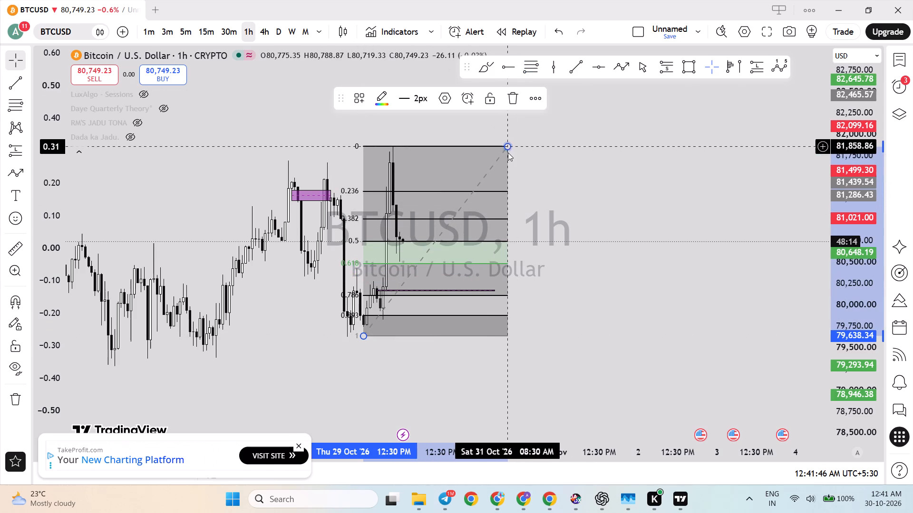
Delete the Fibonacci retracement just drawn on the BTCUSD hourly chart.
click(514, 98)
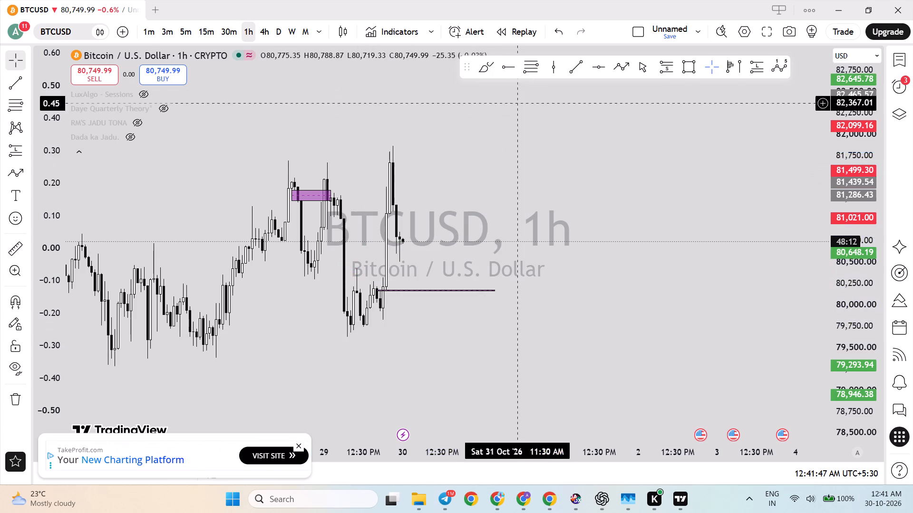
Switch the chart from BTCUSD to XAUUSD using the watchlist, and hide the watchlist again.
scroll(476, 236, down, 2)
drag(856, 114, 890, 193)
click(903, 52)
click(822, 117)
click(820, 106)
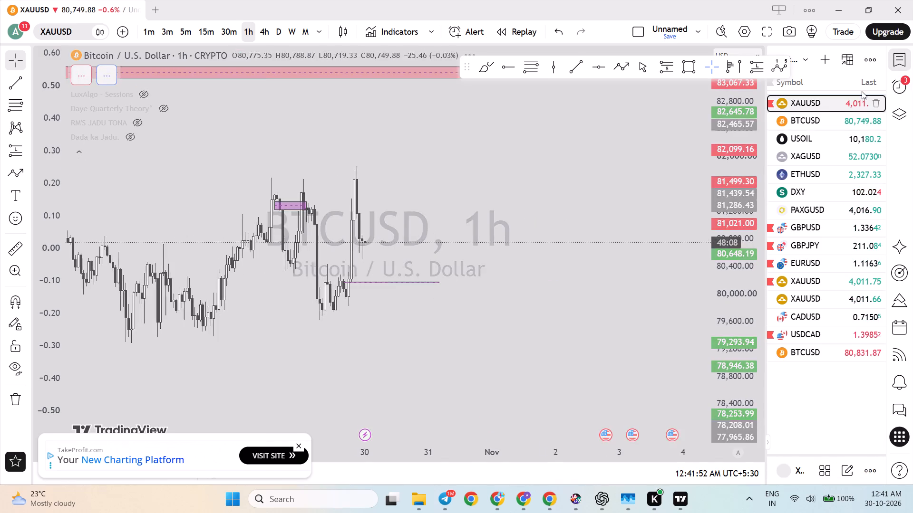
click(906, 64)
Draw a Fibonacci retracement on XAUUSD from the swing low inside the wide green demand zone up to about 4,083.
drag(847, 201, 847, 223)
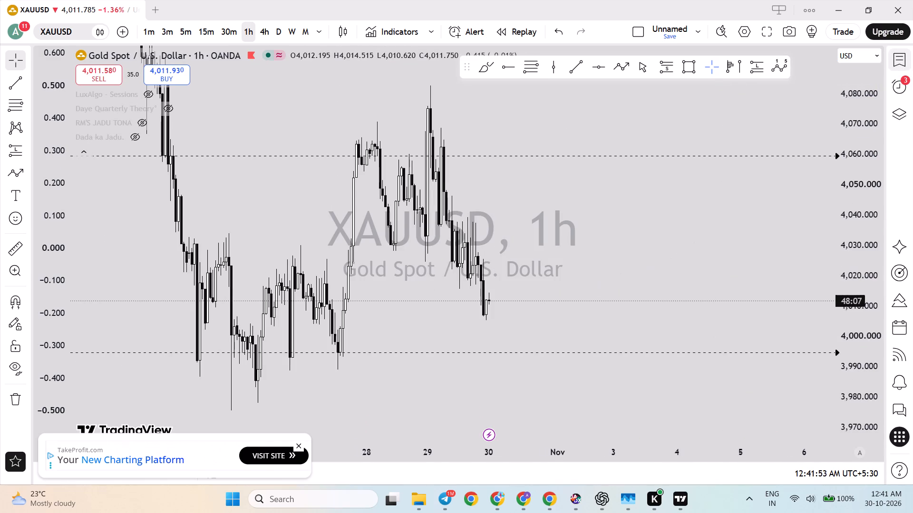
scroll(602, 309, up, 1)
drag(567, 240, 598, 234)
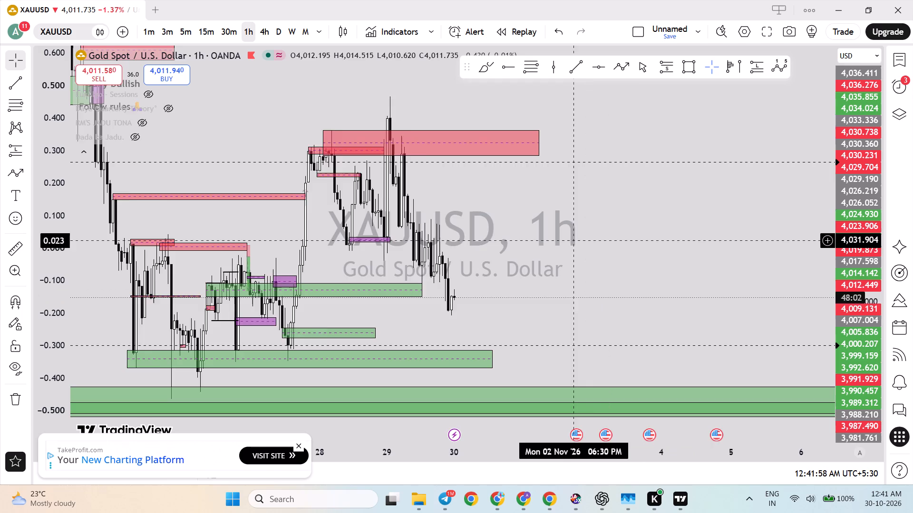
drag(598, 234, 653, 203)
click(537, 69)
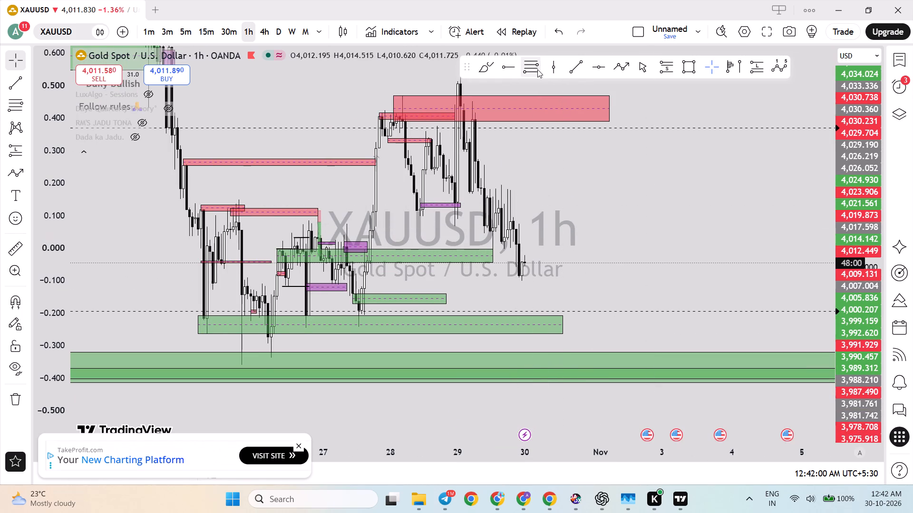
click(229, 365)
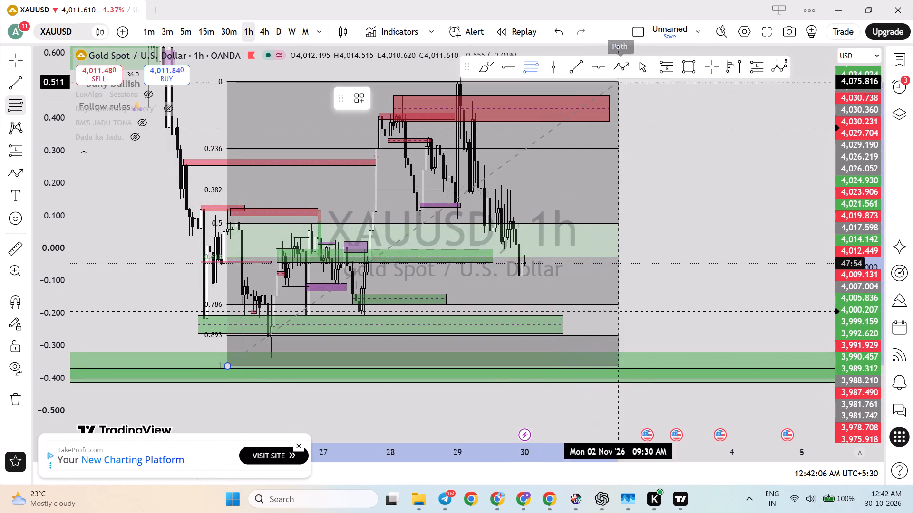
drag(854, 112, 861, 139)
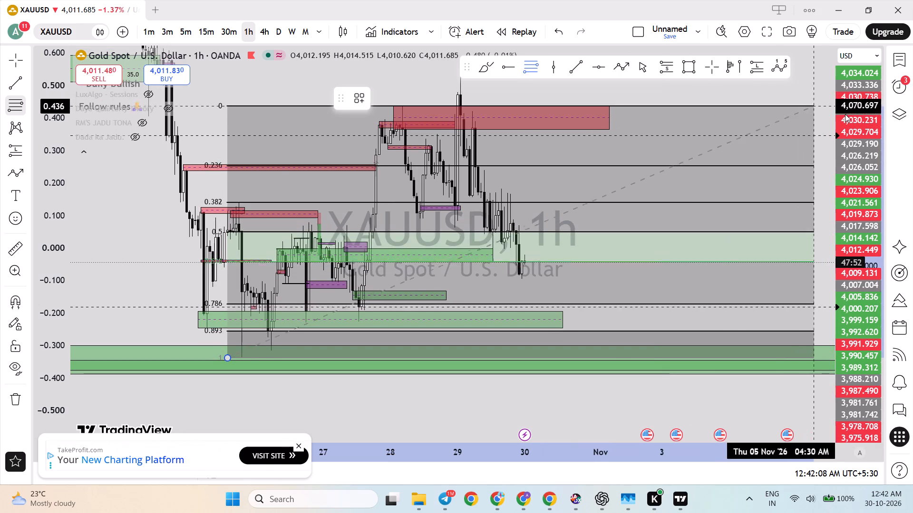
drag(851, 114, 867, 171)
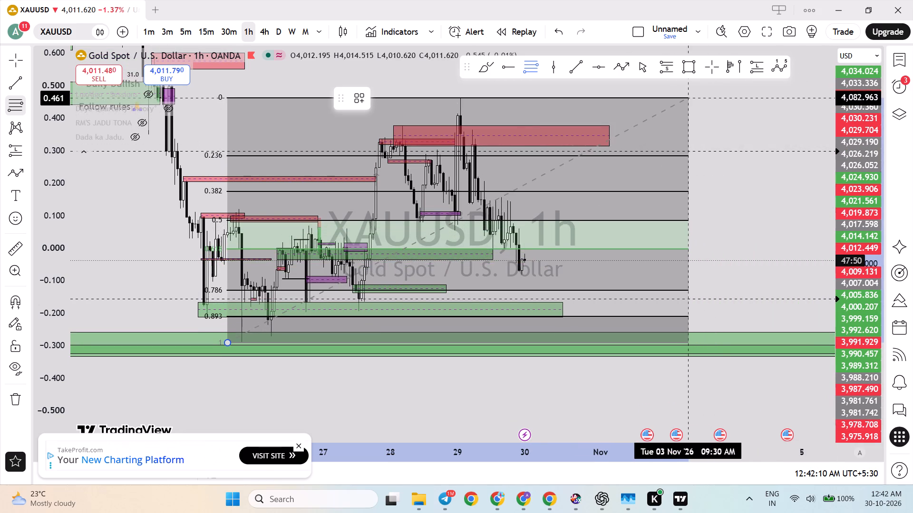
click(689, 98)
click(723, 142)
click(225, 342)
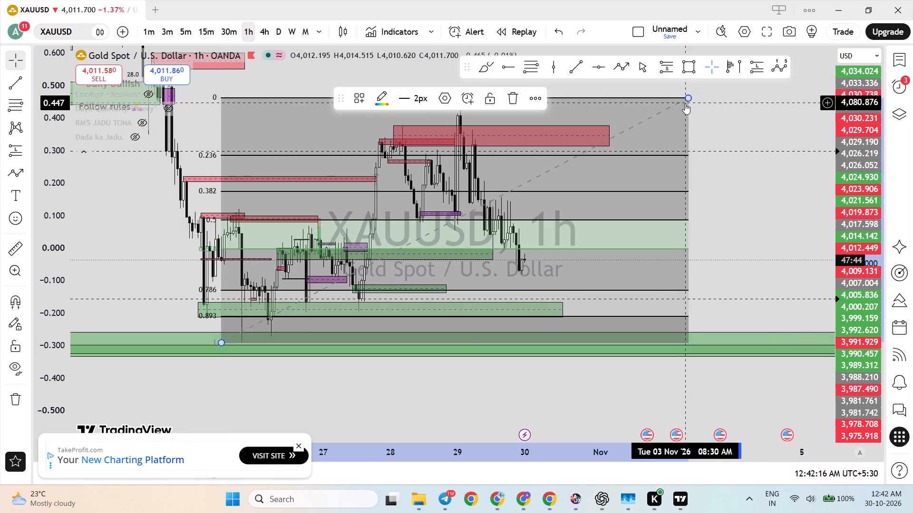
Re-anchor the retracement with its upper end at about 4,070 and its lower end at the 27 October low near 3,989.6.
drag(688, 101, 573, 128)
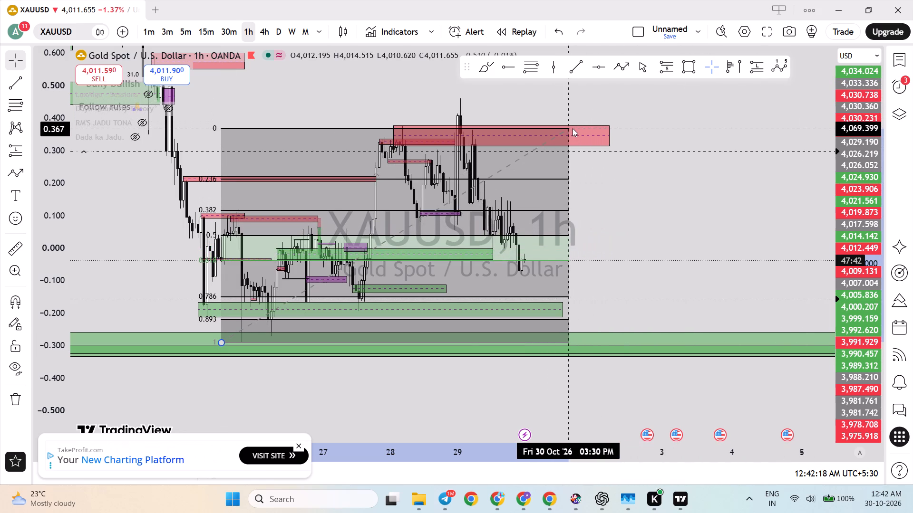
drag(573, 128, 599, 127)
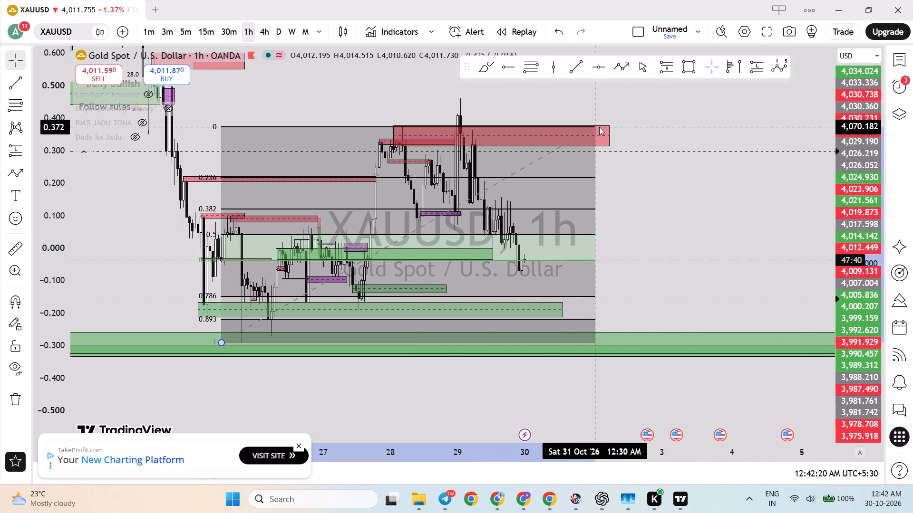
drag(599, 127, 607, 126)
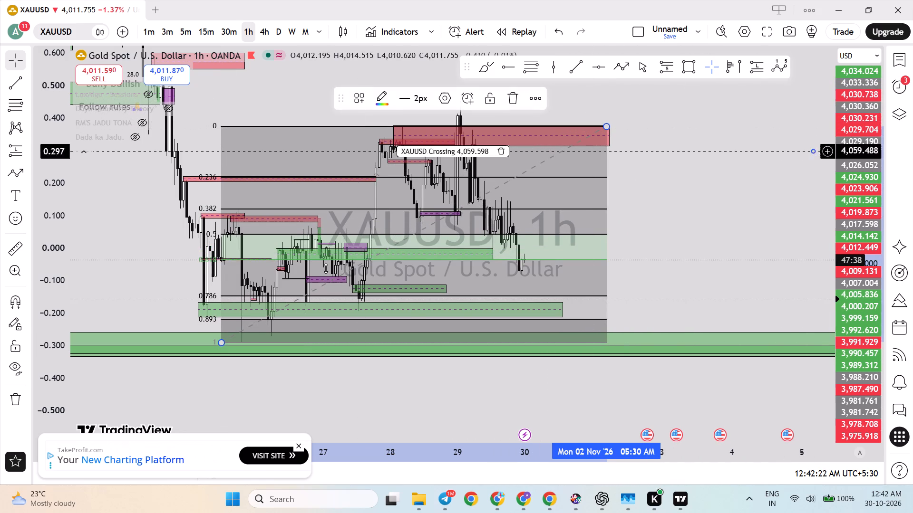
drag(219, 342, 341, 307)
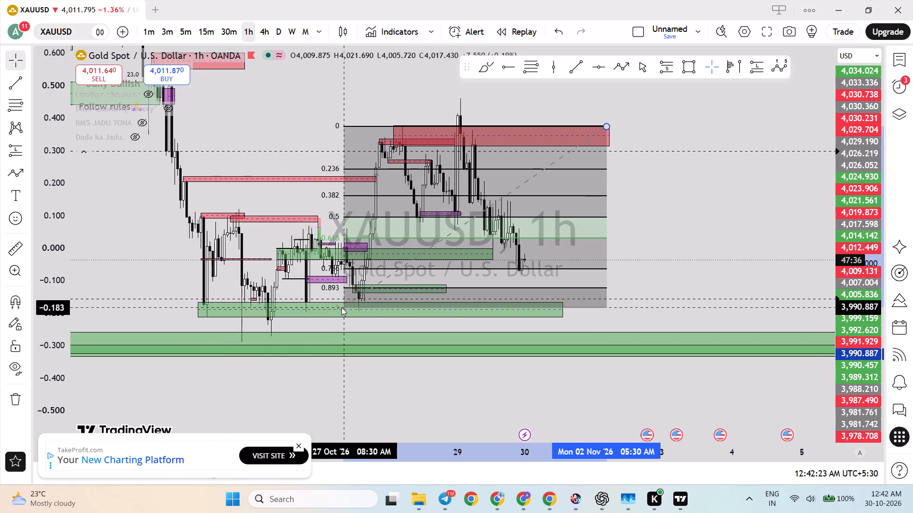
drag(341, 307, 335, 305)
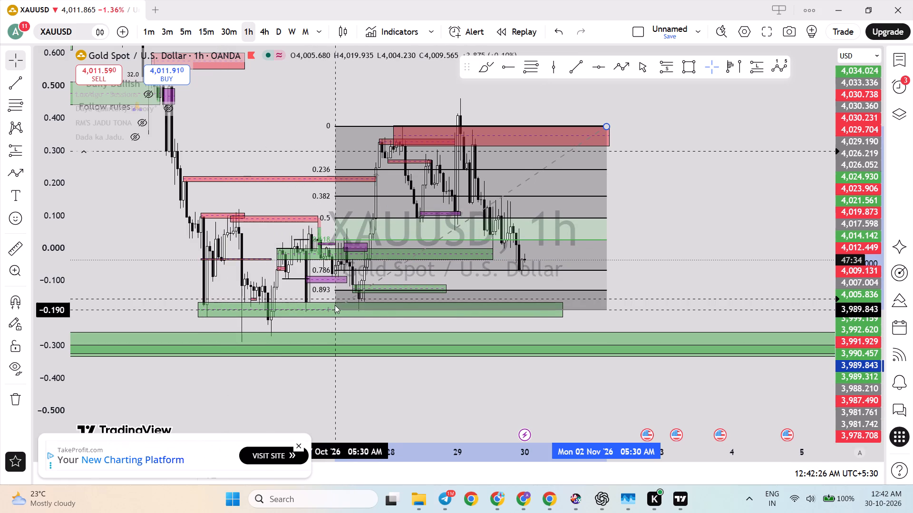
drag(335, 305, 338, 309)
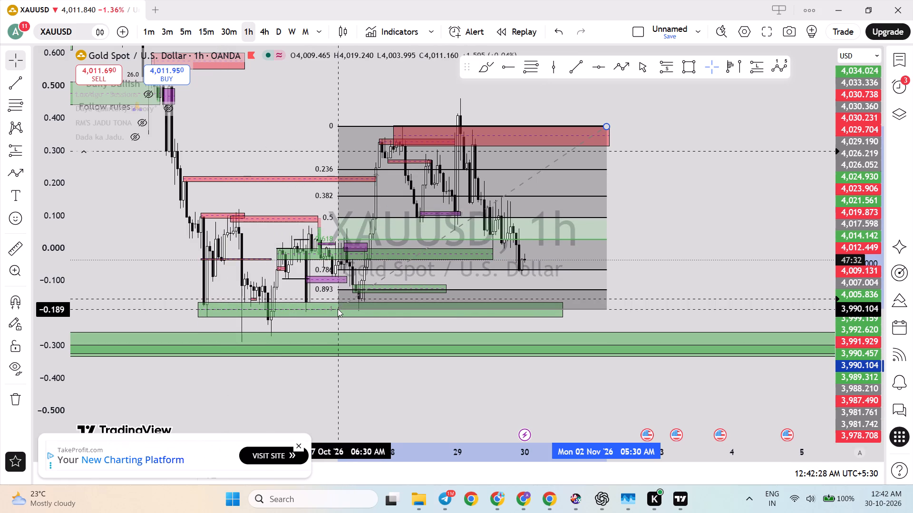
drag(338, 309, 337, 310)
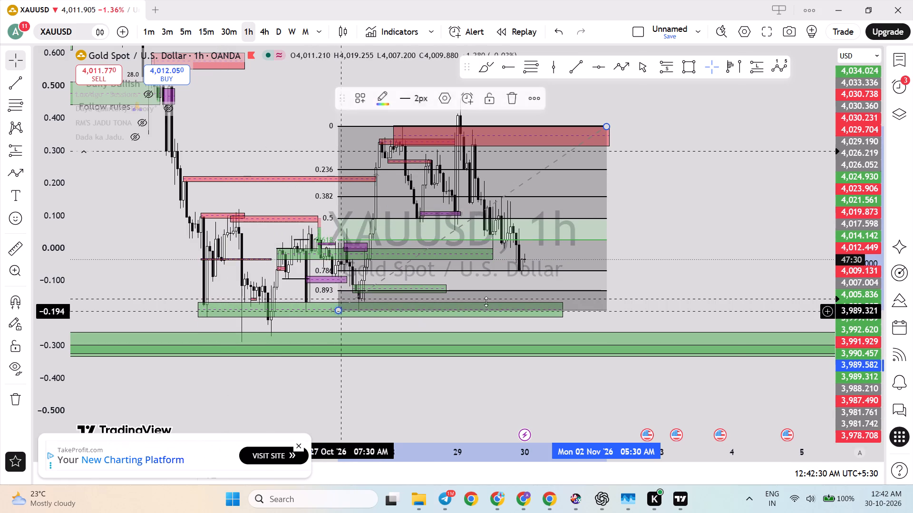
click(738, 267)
Measure the price distance across the retracement's green band between the 0.5 and 0.618 levels.
drag(862, 325, 848, 149)
scroll(741, 218, up, 3)
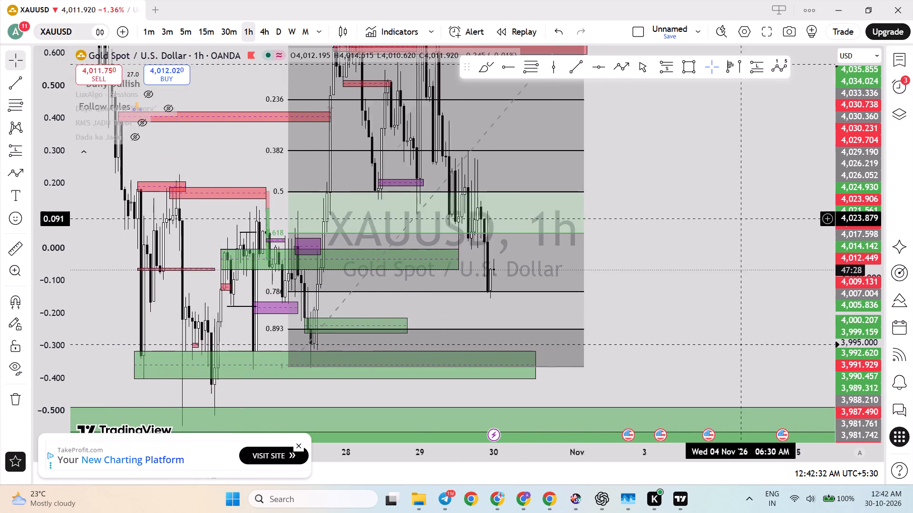
drag(848, 202, 858, 271)
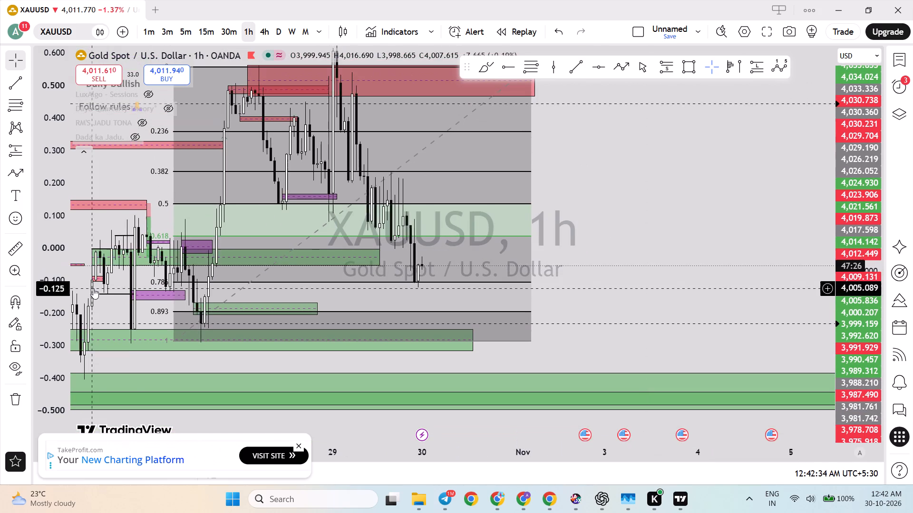
click(10, 243)
click(277, 204)
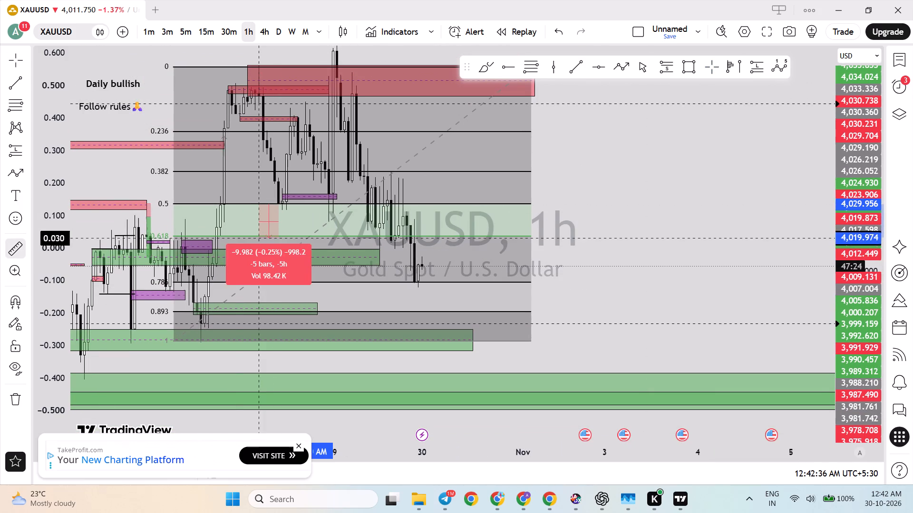
click(256, 240)
drag(858, 206, 871, 239)
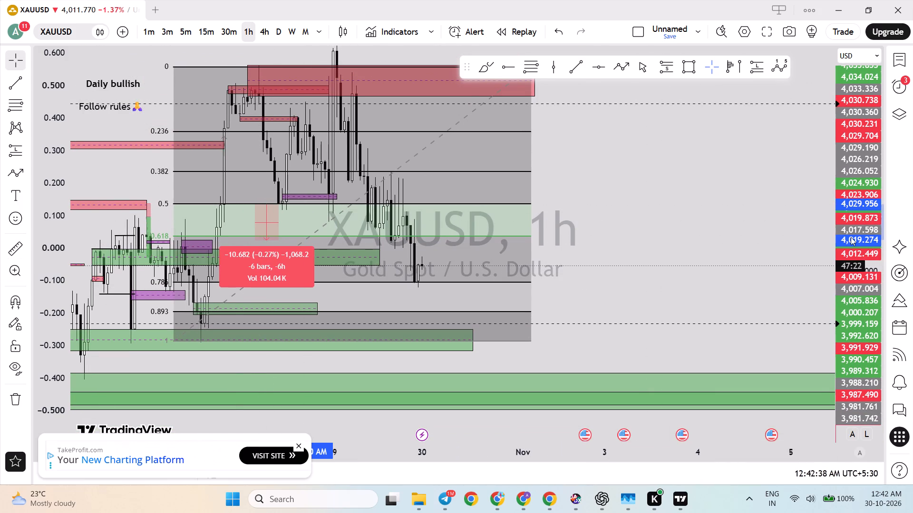
click(772, 214)
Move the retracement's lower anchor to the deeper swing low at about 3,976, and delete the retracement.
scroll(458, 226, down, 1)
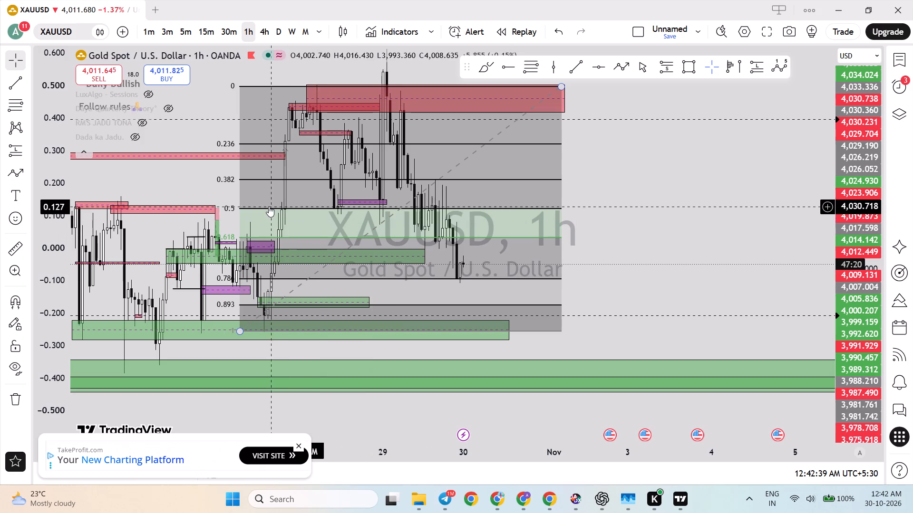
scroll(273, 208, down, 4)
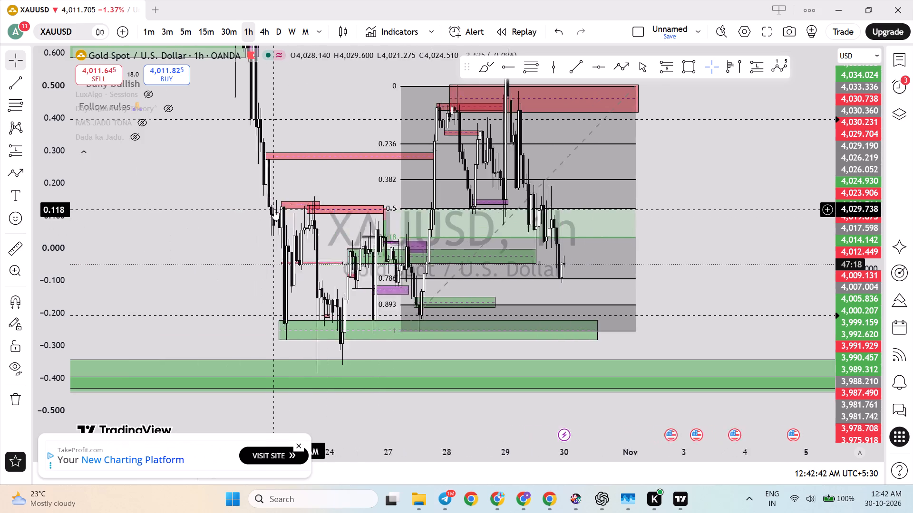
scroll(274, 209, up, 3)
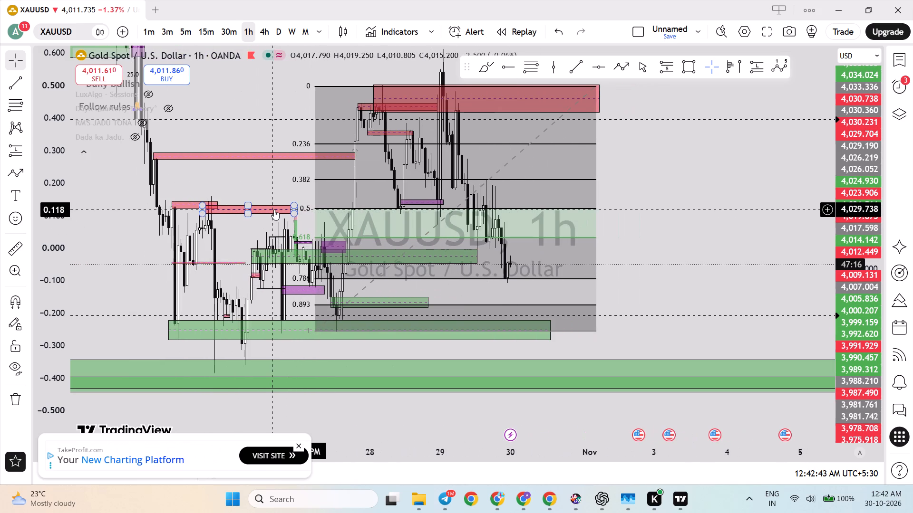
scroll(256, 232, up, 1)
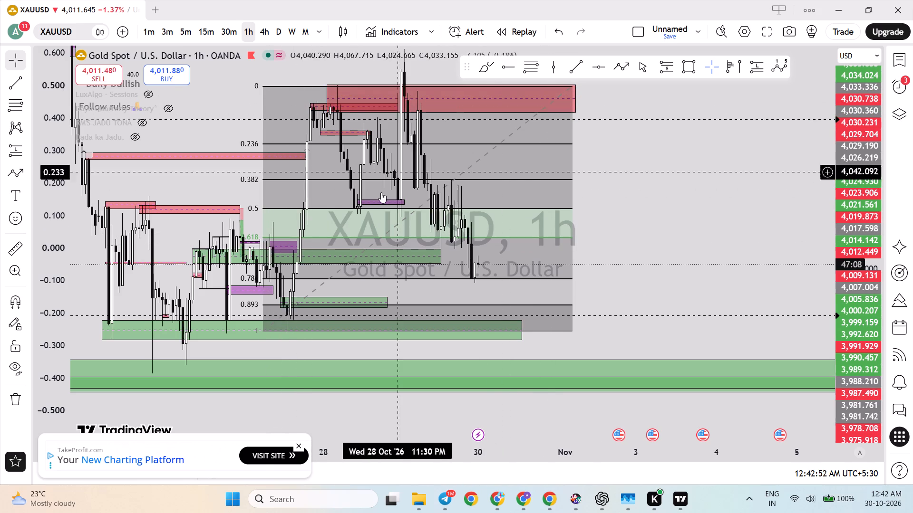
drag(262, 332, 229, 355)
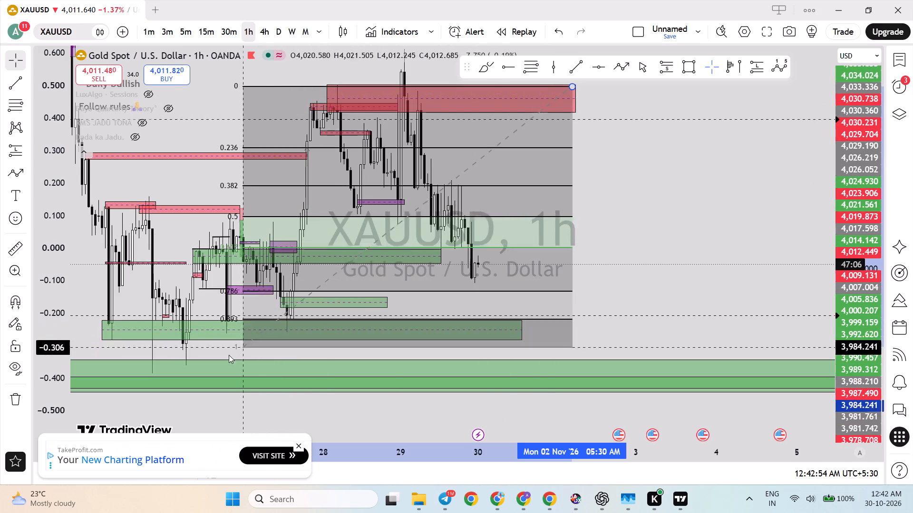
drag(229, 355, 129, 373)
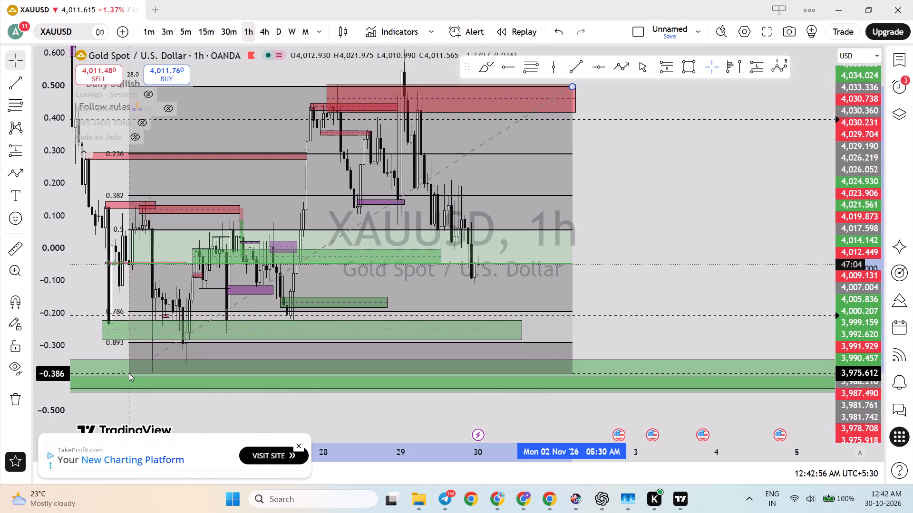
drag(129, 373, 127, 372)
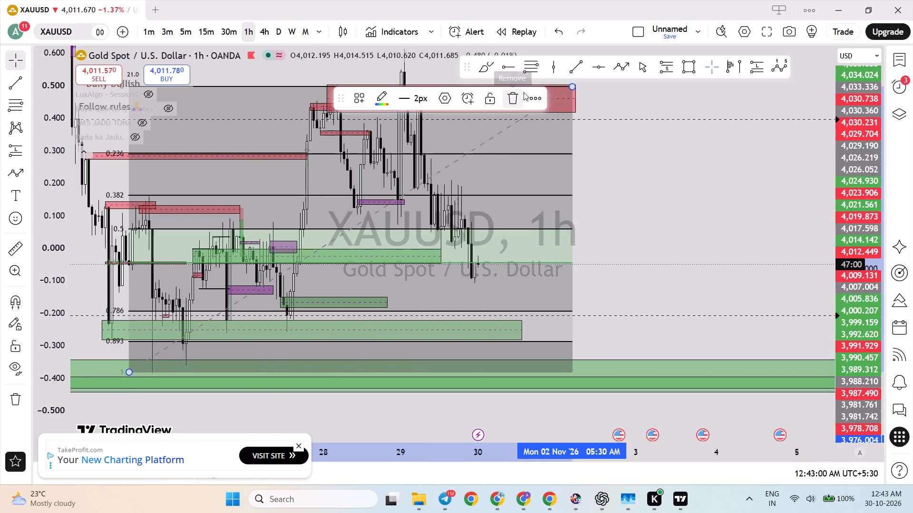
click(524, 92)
Switch XAUUSD to the 4-hour timeframe to review the marked supply and demand zones.
drag(560, 266, 576, 330)
scroll(568, 306, up, 2)
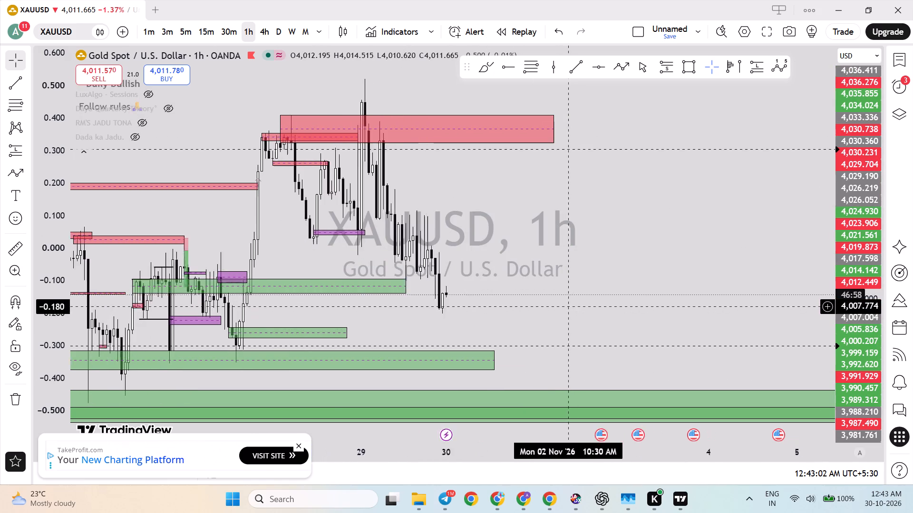
drag(874, 246, 875, 268)
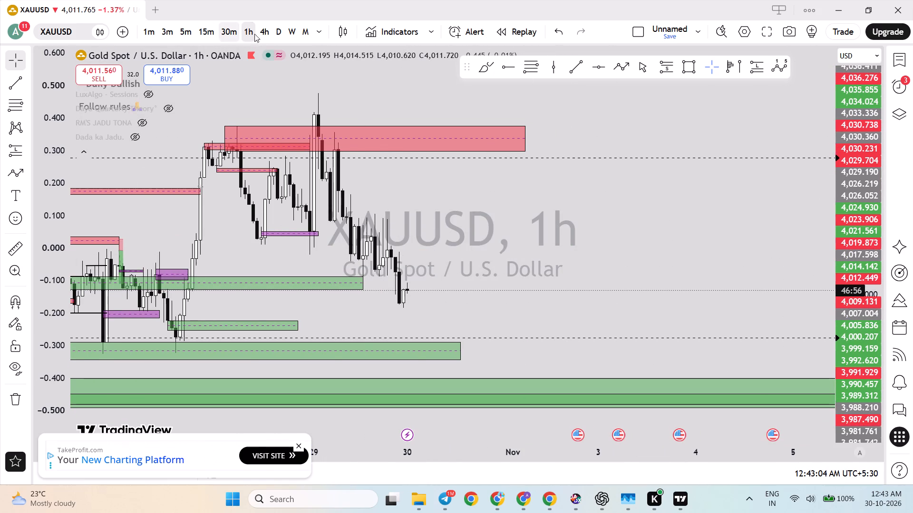
click(263, 38)
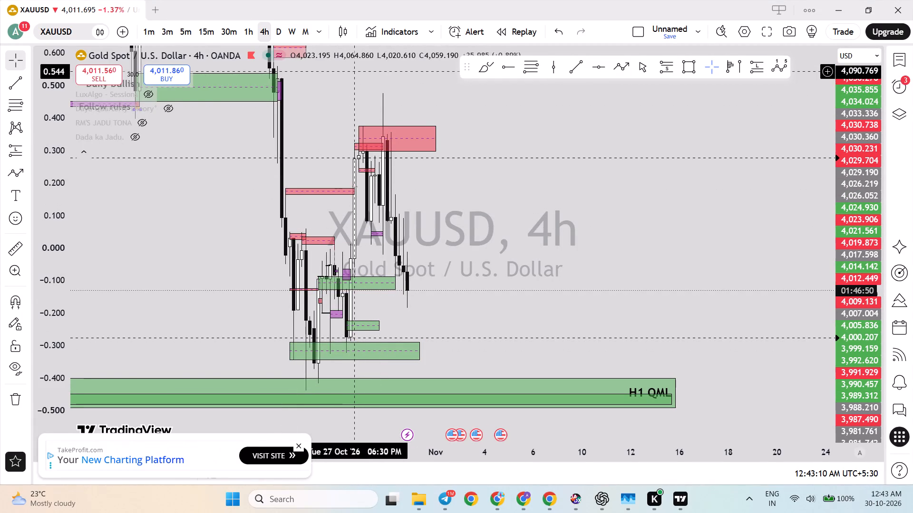
Switch XAUUSD to the 15-minute timeframe and examine the decline from the 29 October high against the supply and demand zones.
click(203, 37)
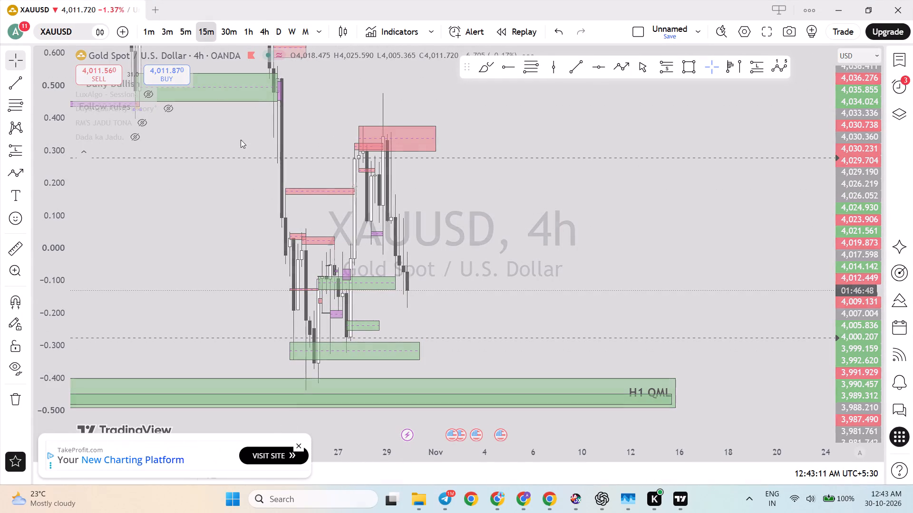
scroll(320, 238, down, 6)
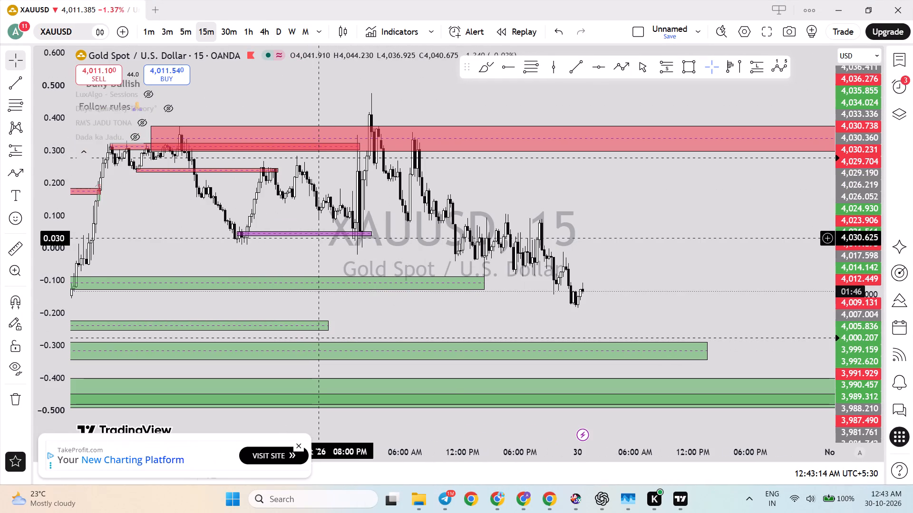
drag(867, 365, 839, 282)
drag(735, 301, 704, 280)
scroll(645, 287, down, 2)
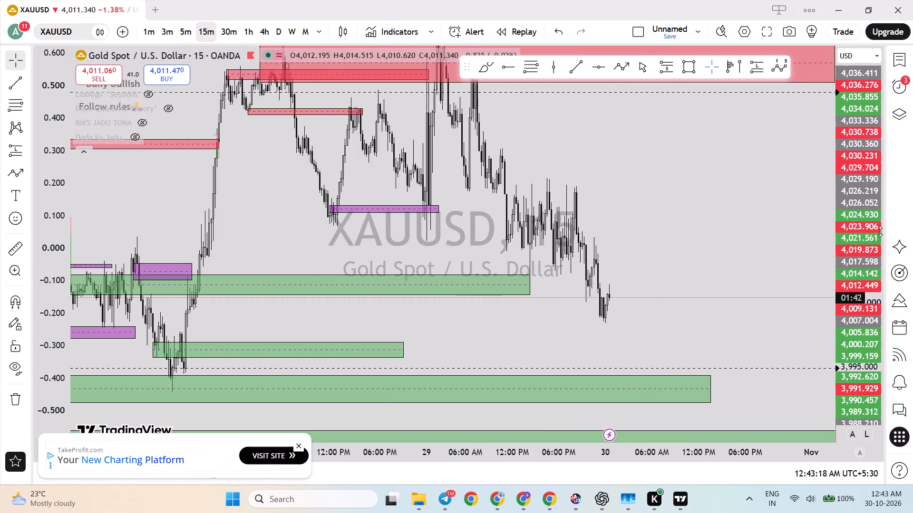
drag(857, 219, 870, 318)
scroll(778, 267, up, 3)
drag(696, 258, 698, 259)
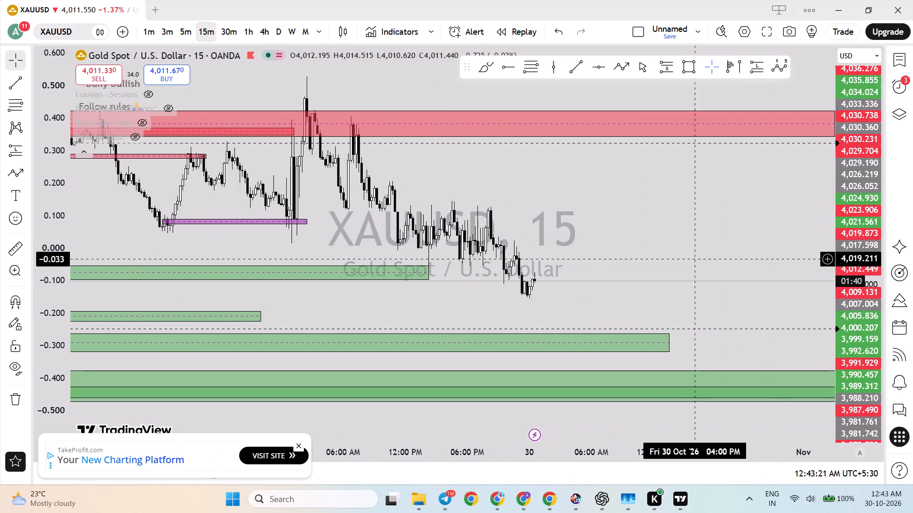
drag(698, 259, 733, 284)
scroll(733, 284, down, 3)
scroll(731, 294, up, 2)
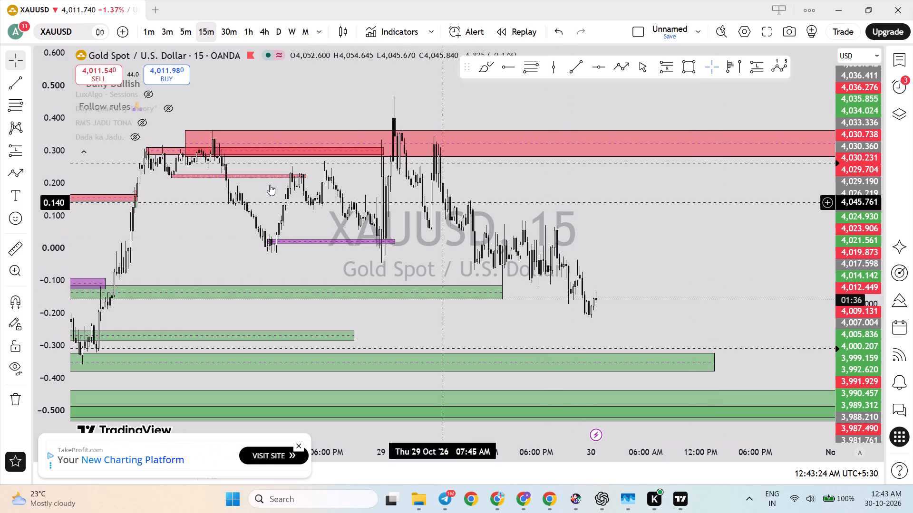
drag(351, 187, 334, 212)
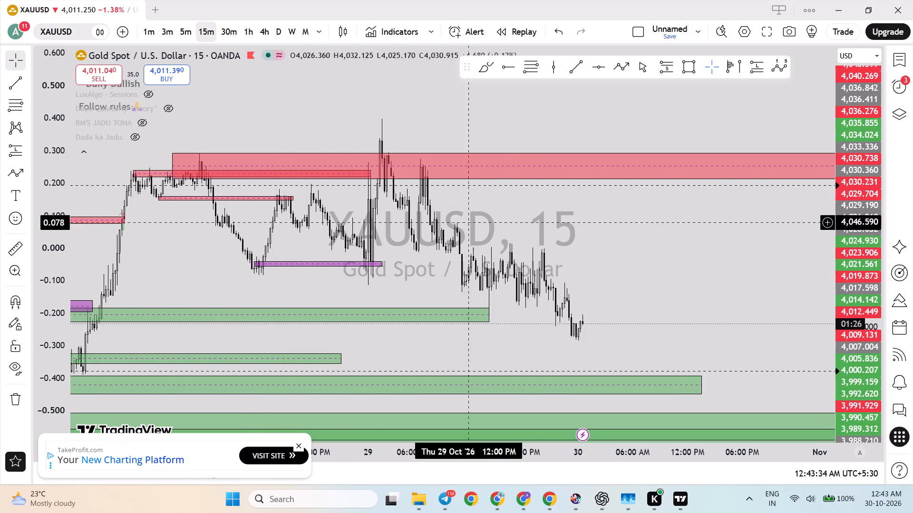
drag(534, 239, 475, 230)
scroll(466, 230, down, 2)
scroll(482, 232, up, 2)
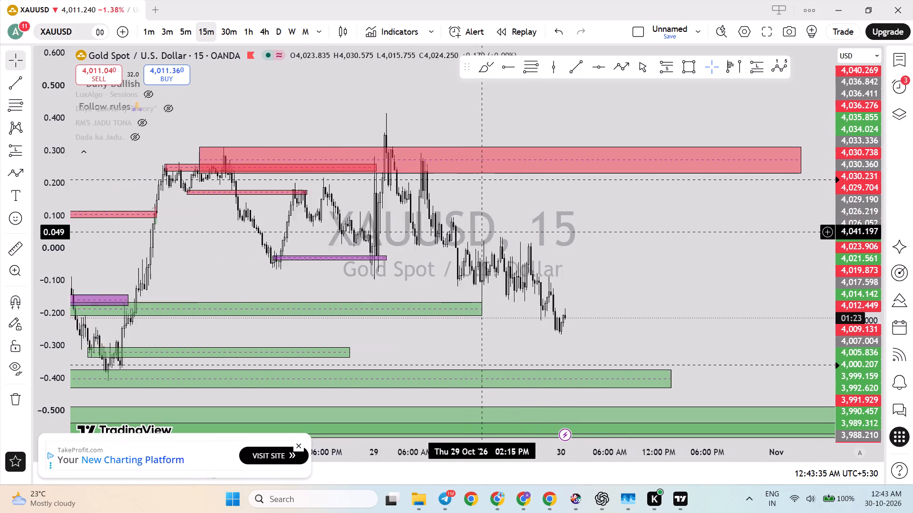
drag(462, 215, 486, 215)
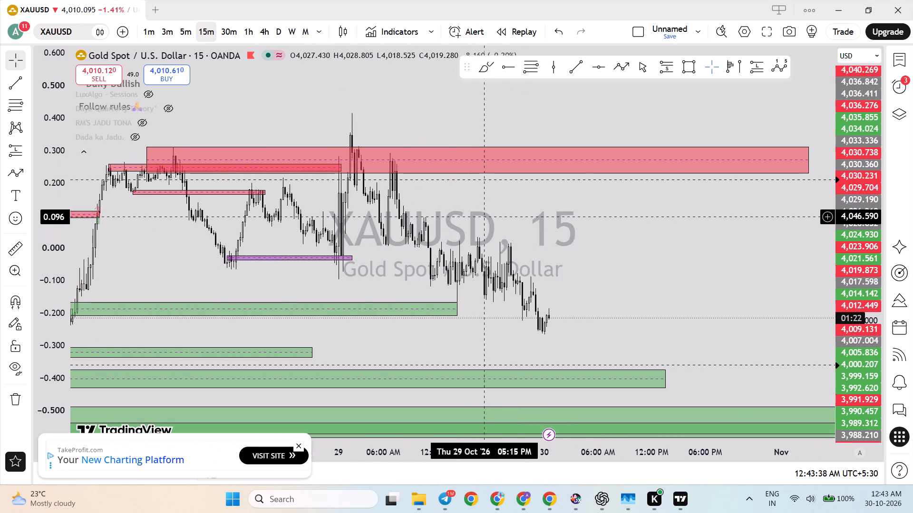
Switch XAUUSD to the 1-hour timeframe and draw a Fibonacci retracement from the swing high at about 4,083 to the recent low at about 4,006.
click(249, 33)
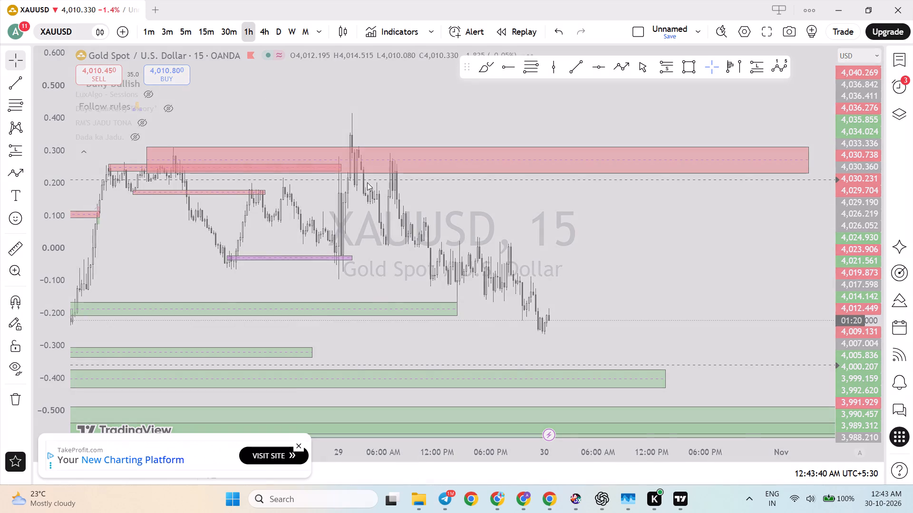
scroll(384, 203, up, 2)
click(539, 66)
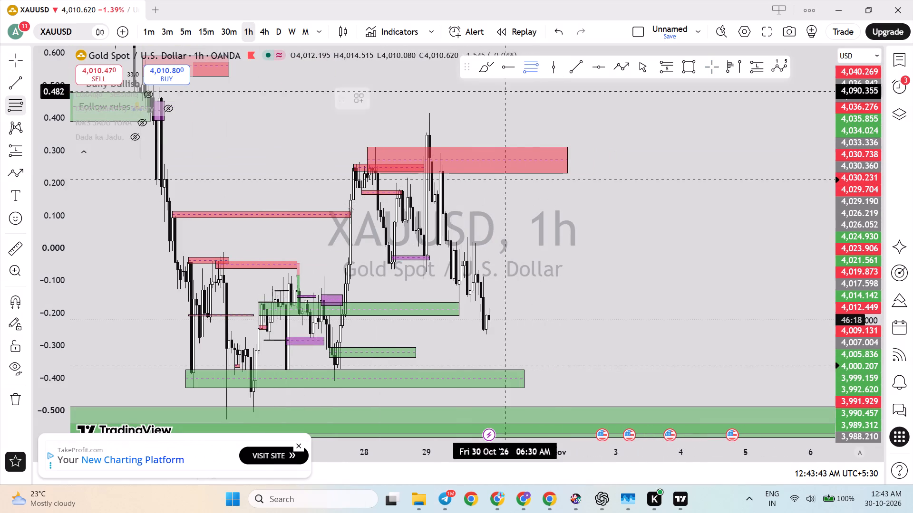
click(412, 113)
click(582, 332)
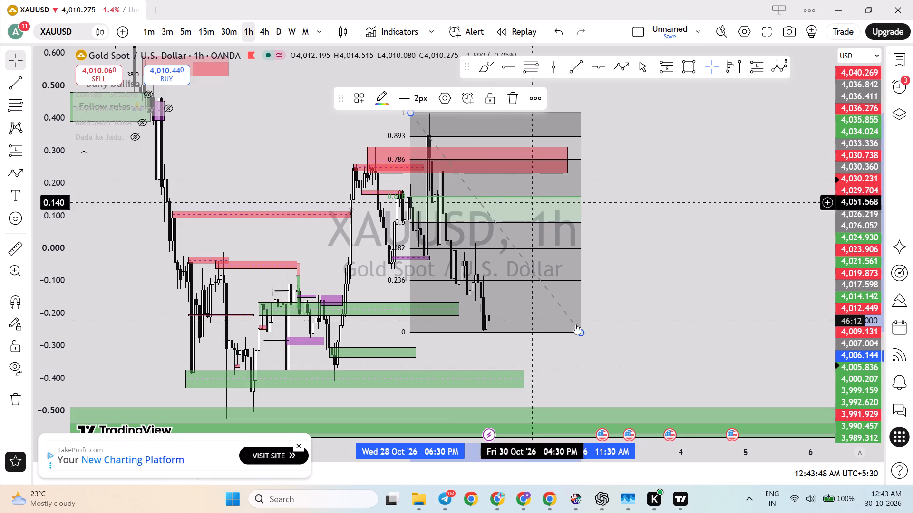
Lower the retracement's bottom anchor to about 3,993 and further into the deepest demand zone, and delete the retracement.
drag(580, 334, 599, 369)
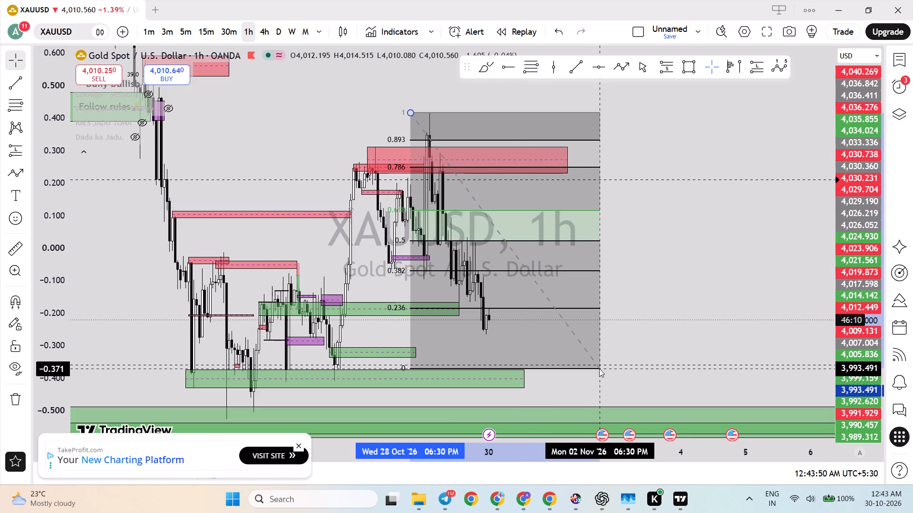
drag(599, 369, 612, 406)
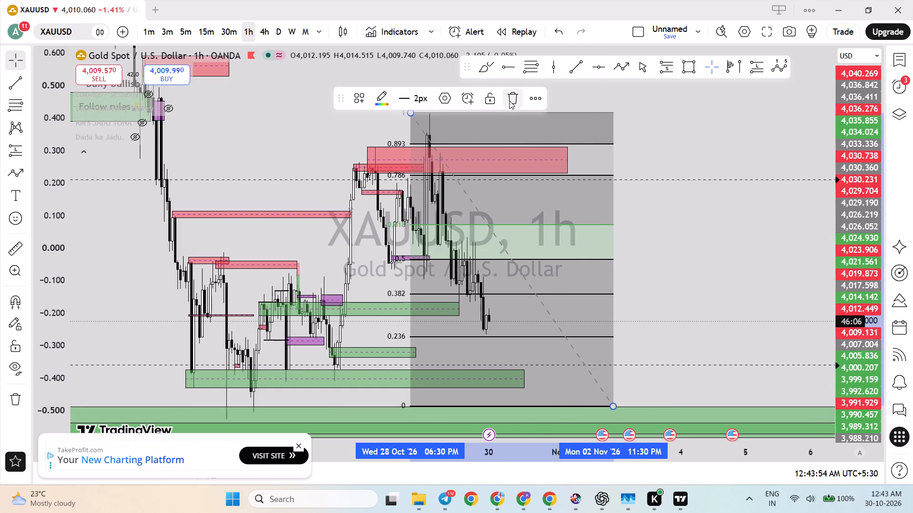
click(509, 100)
Extend the end of the 3,997.361 to 4,000.869 demand zone to 30 October, 05:30 PM.
drag(626, 284, 597, 178)
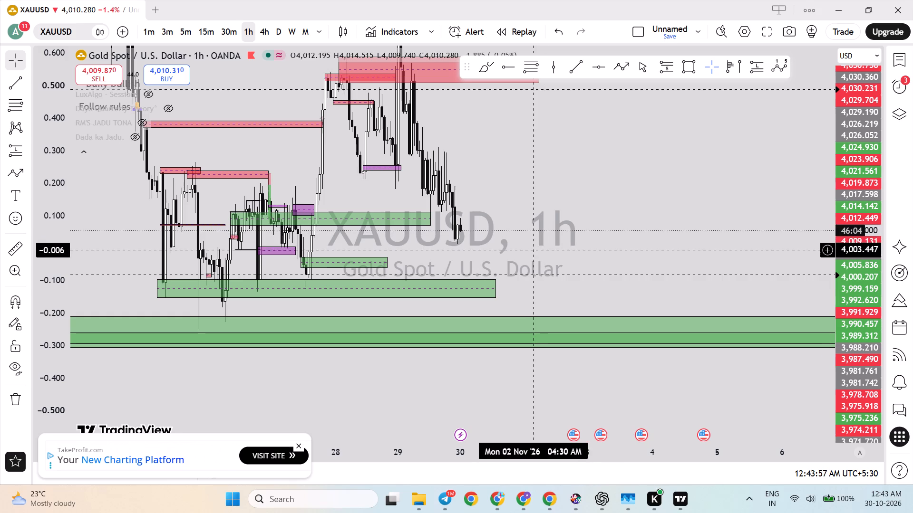
scroll(542, 244, up, 2)
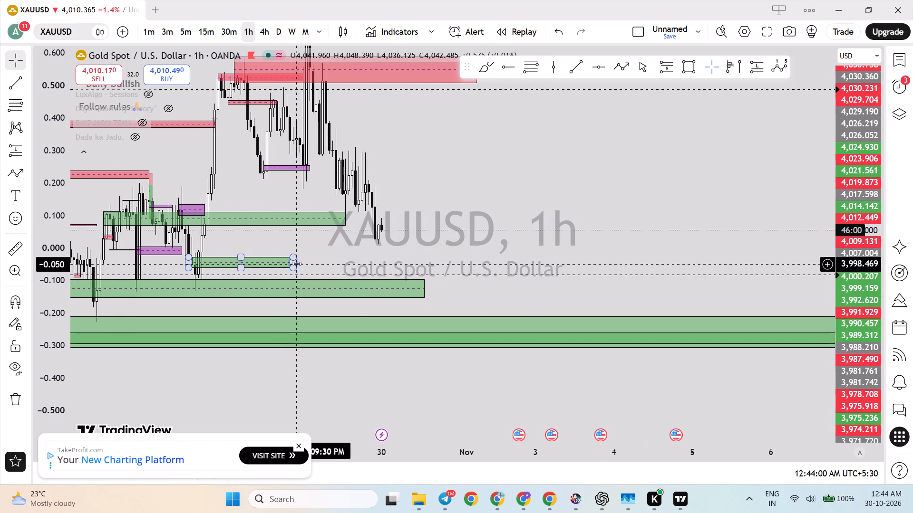
drag(297, 264, 439, 247)
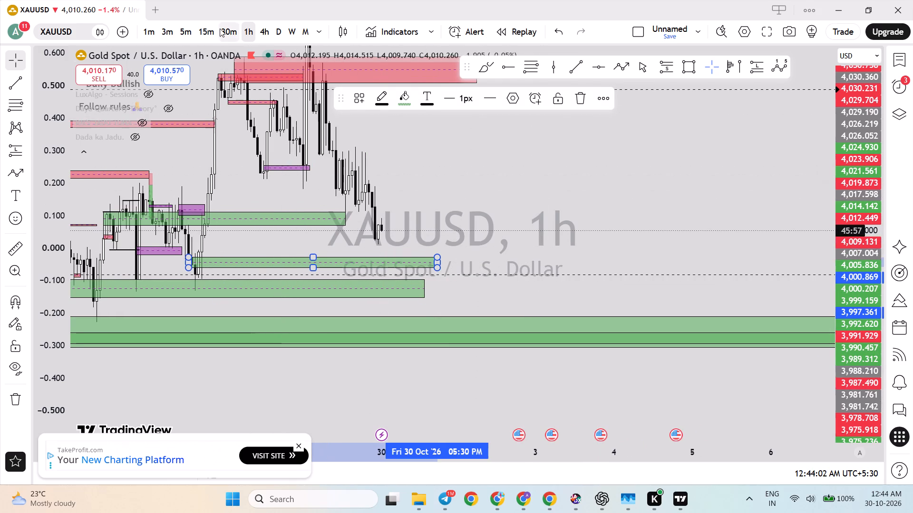
On the 15-minute timeframe, move the price alert below the current price to 4,002.139, just above the extended demand zone.
click(214, 25)
scroll(321, 205, down, 6)
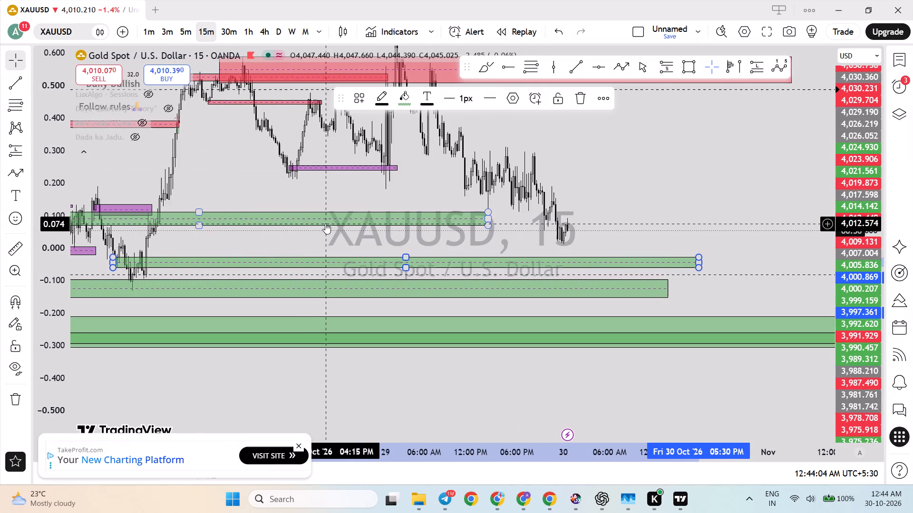
click(297, 247)
drag(305, 250, 579, 245)
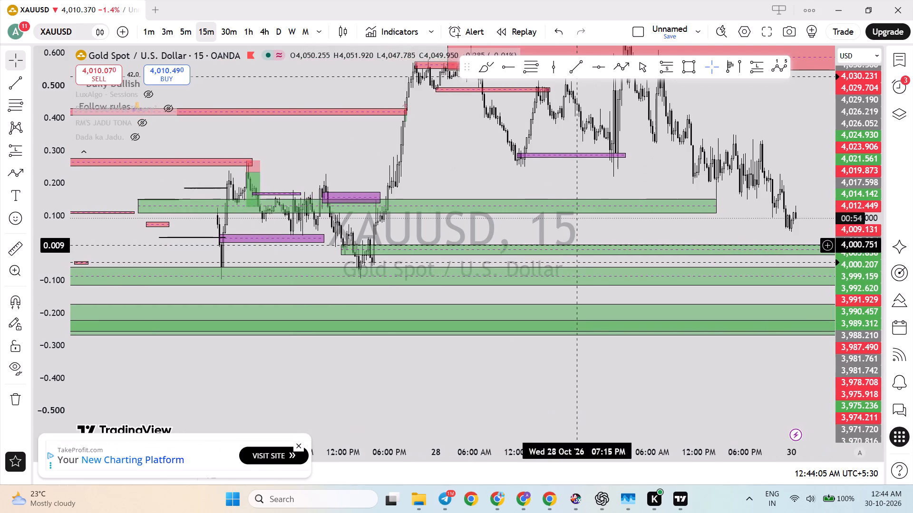
drag(858, 388, 829, 172)
scroll(437, 267, up, 5)
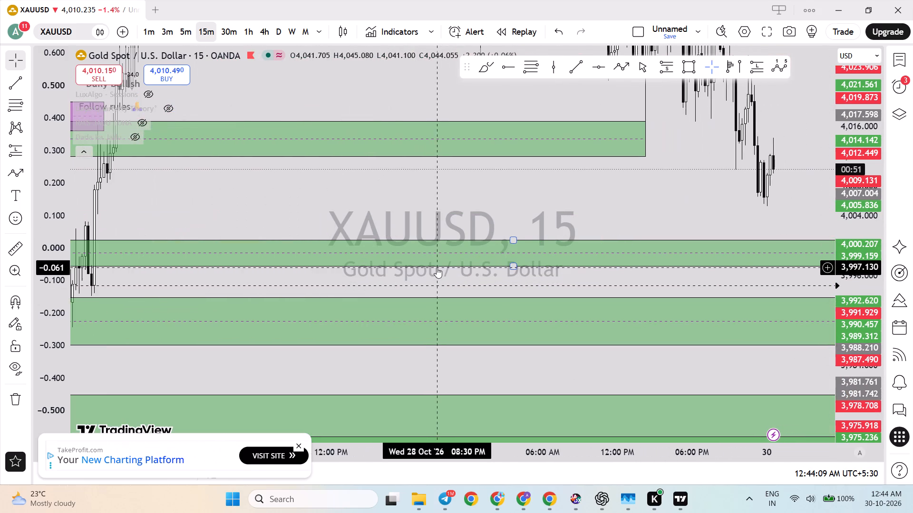
drag(229, 195, 414, 199)
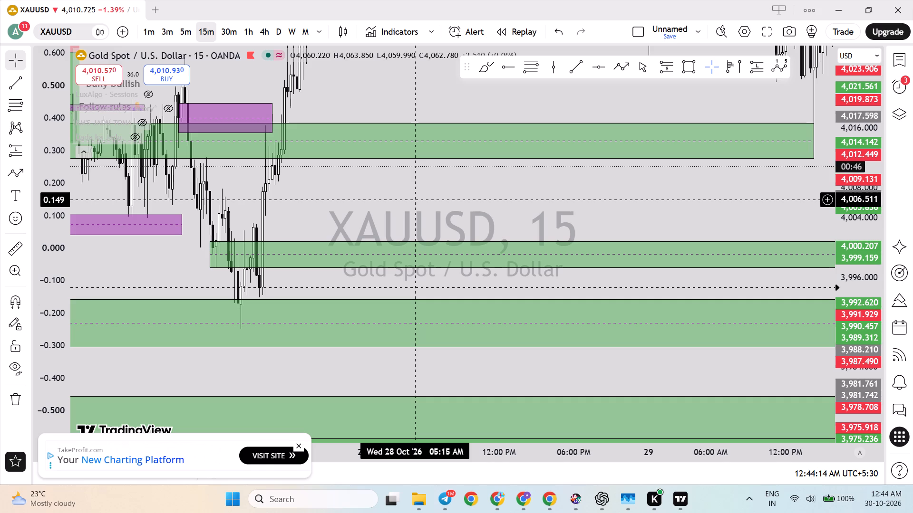
drag(610, 220, 250, 258)
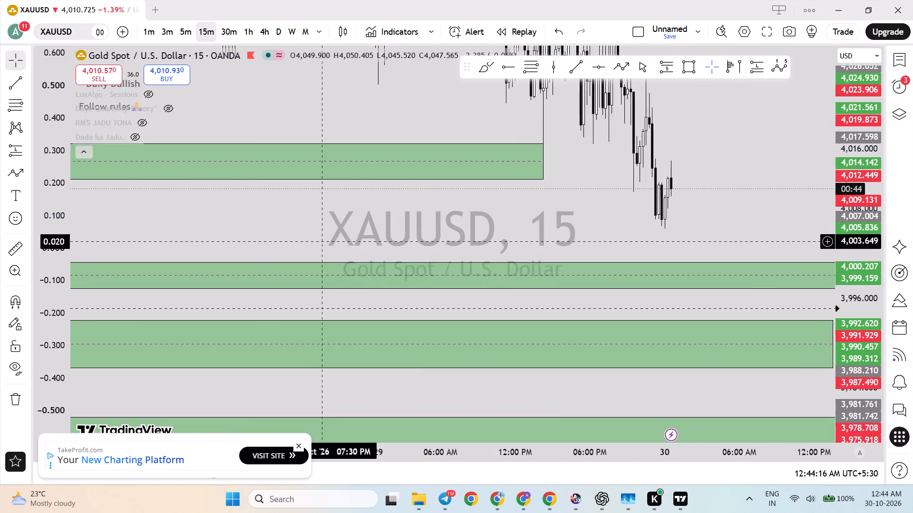
drag(250, 258, 249, 259)
drag(602, 326, 626, 258)
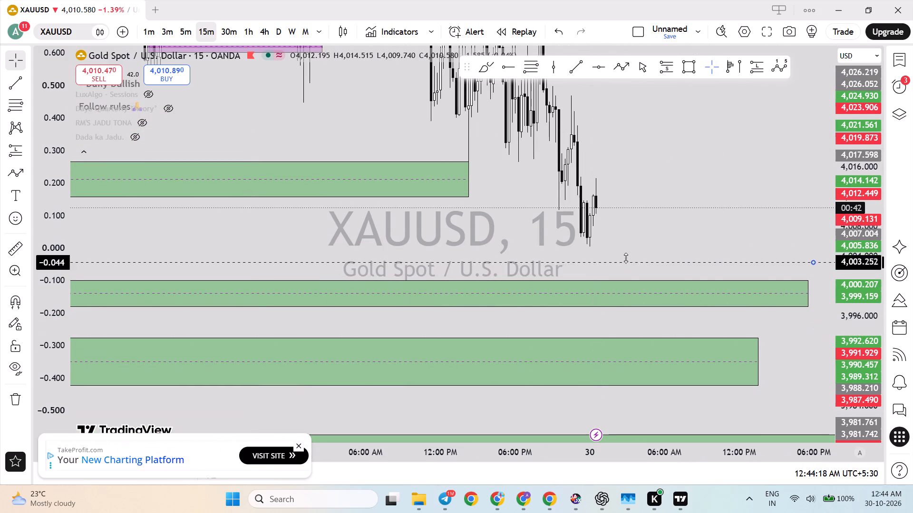
drag(626, 258, 629, 270)
On the 1-hour timeframe, extend the end of the demand zone around 3,990 further beyond the latest candle.
click(252, 36)
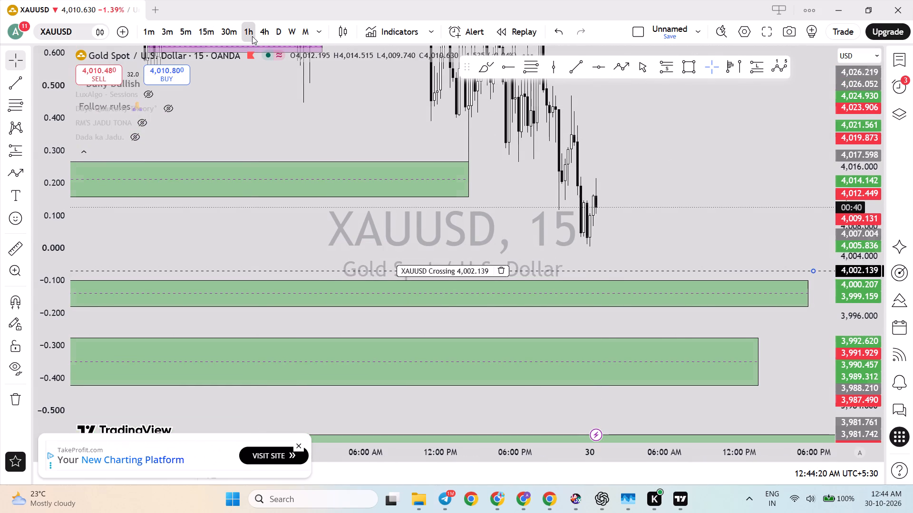
click(390, 321)
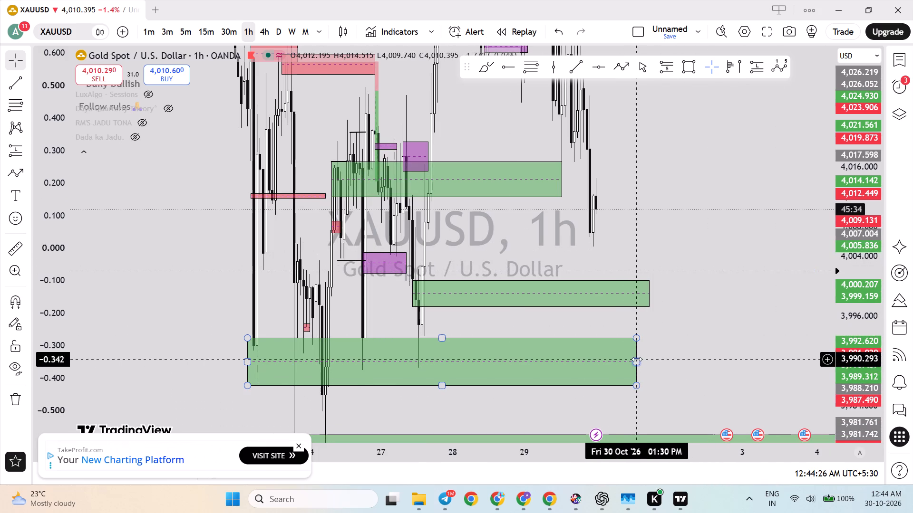
drag(638, 361, 670, 356)
click(725, 346)
Switch XAUUSD to the daily timeframe and examine the recent decline against the H4 QML and H1 QML demand zones.
drag(873, 269, 879, 330)
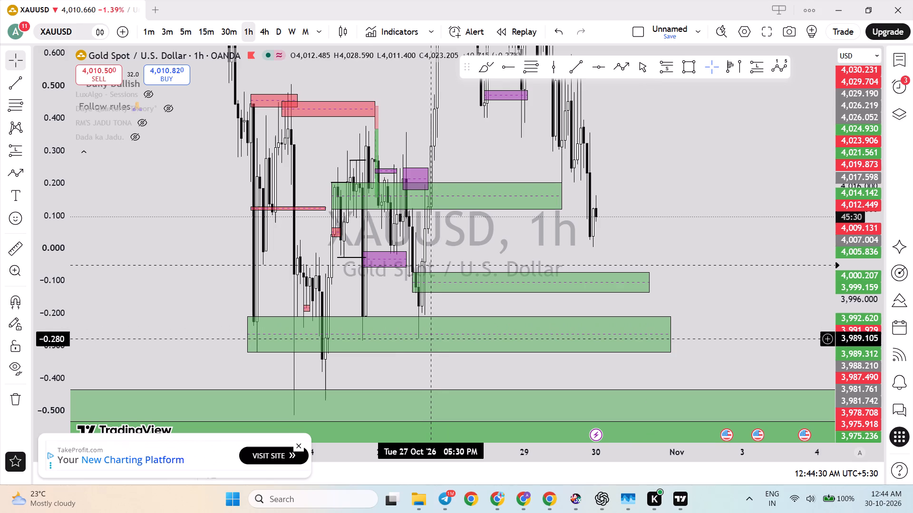
drag(858, 239, 861, 252)
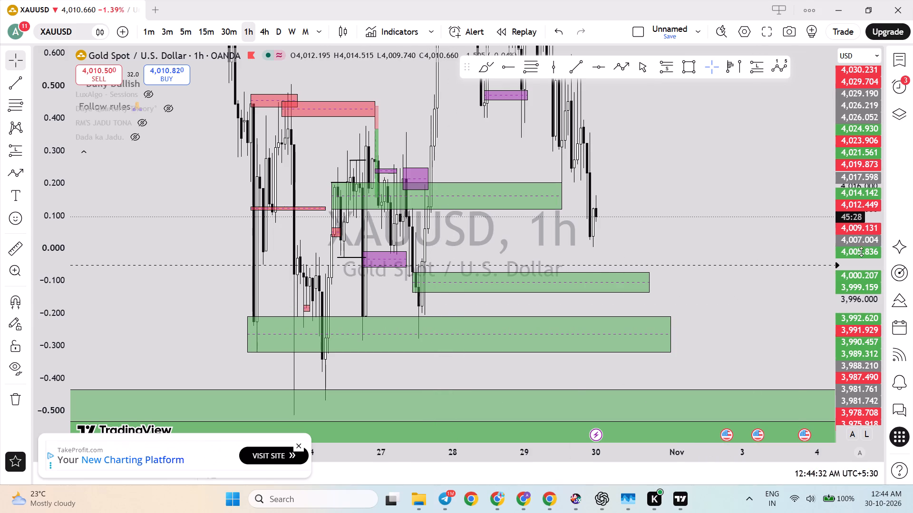
drag(861, 252, 849, 326)
drag(699, 195, 713, 311)
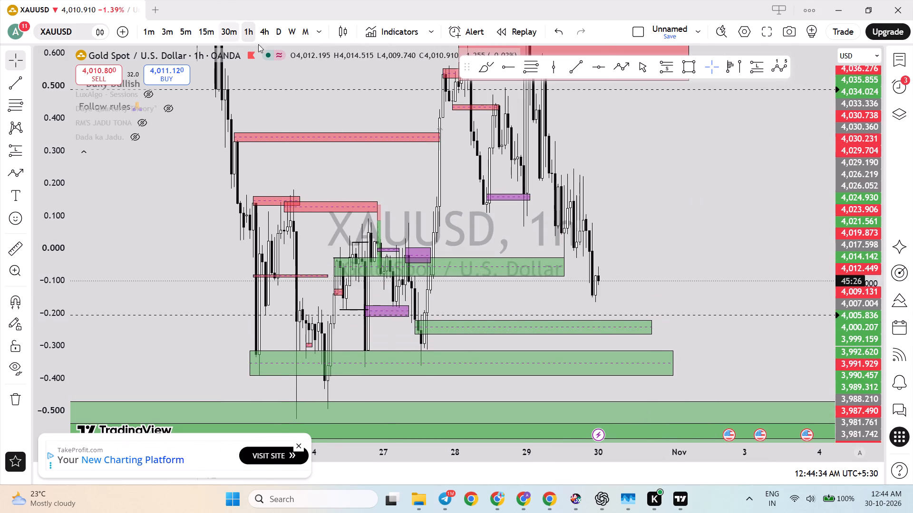
click(277, 37)
scroll(415, 211, up, 3)
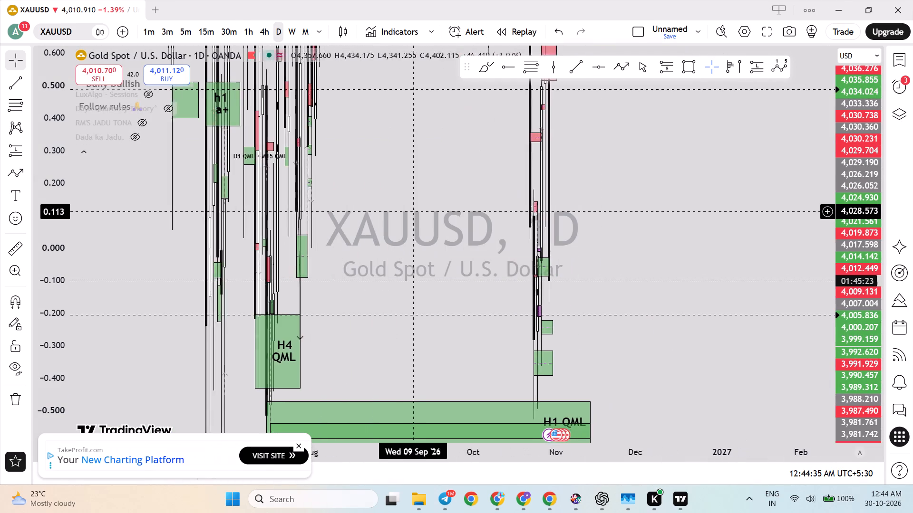
scroll(415, 211, up, 2)
drag(869, 166, 884, 351)
drag(558, 248, 560, 319)
drag(855, 241, 862, 317)
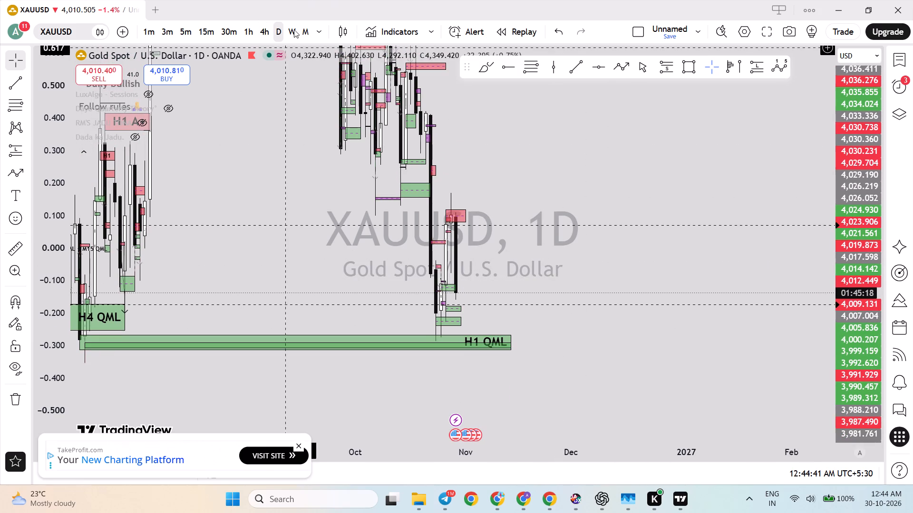
Compare the weekly and monthly timeframes, and examine the weekly XAUUSD price structure with its marked levels and zones.
click(294, 29)
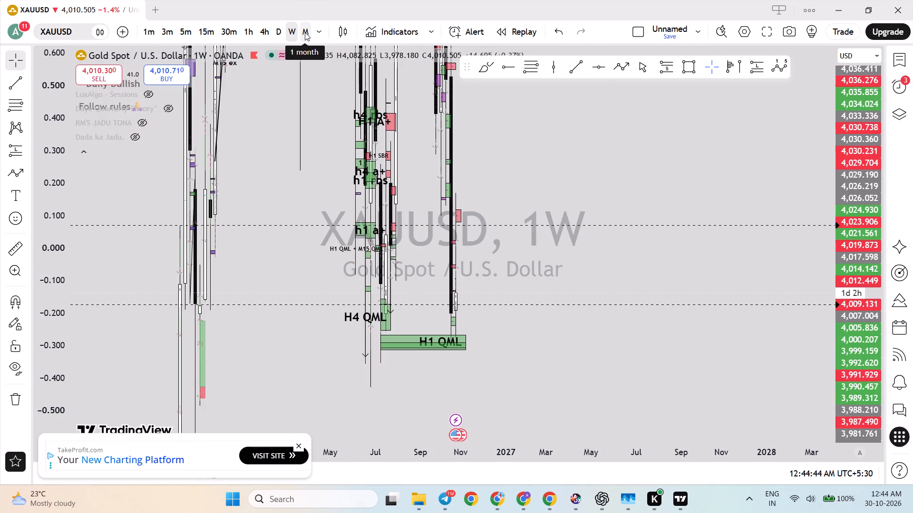
click(305, 32)
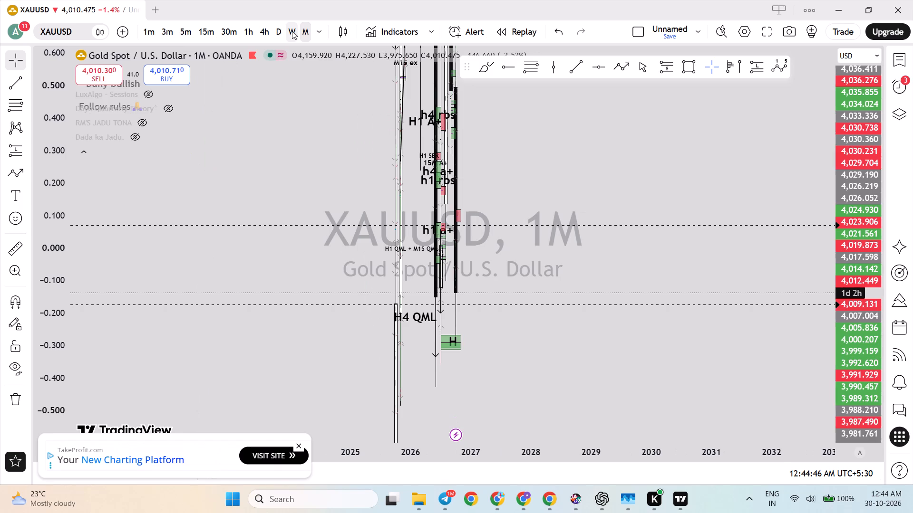
click(292, 31)
click(311, 37)
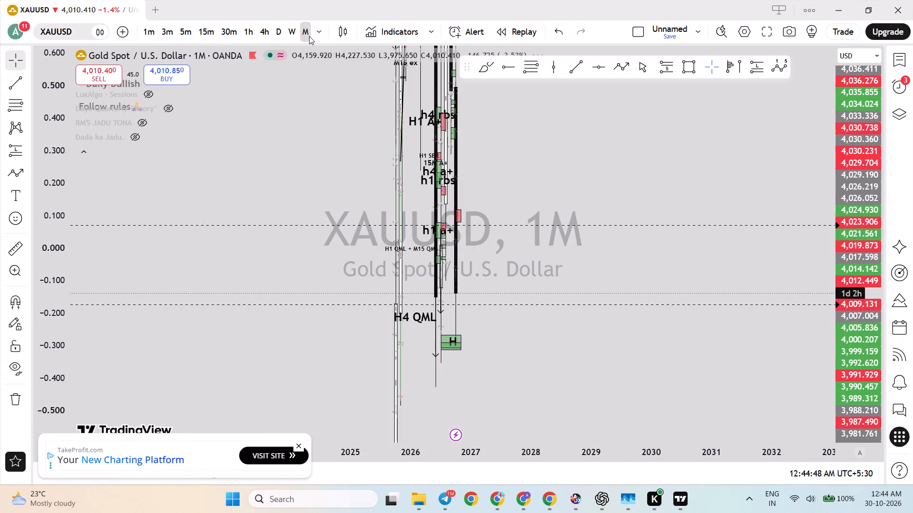
click(294, 29)
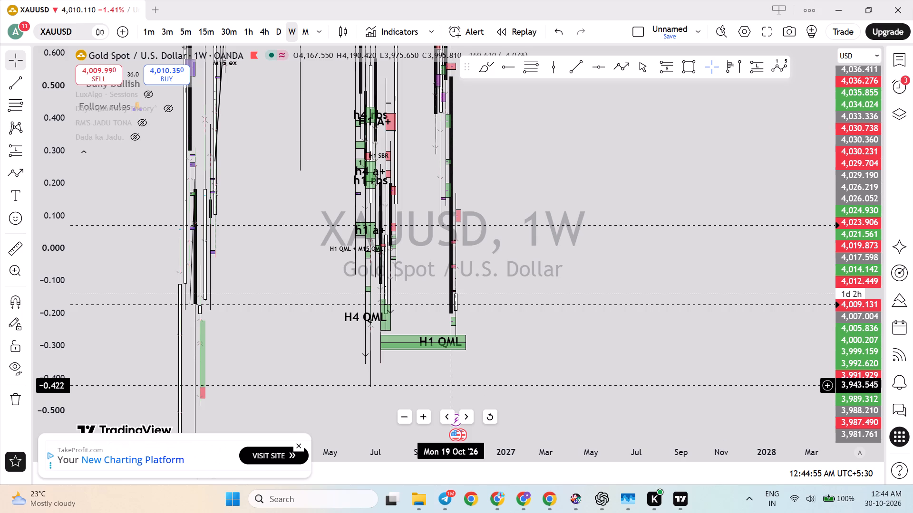
drag(879, 195, 877, 270)
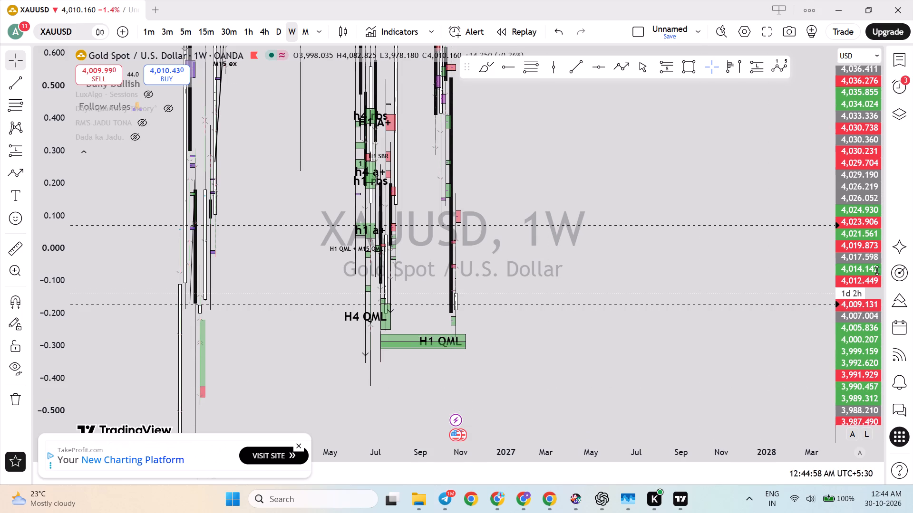
drag(877, 270, 890, 474)
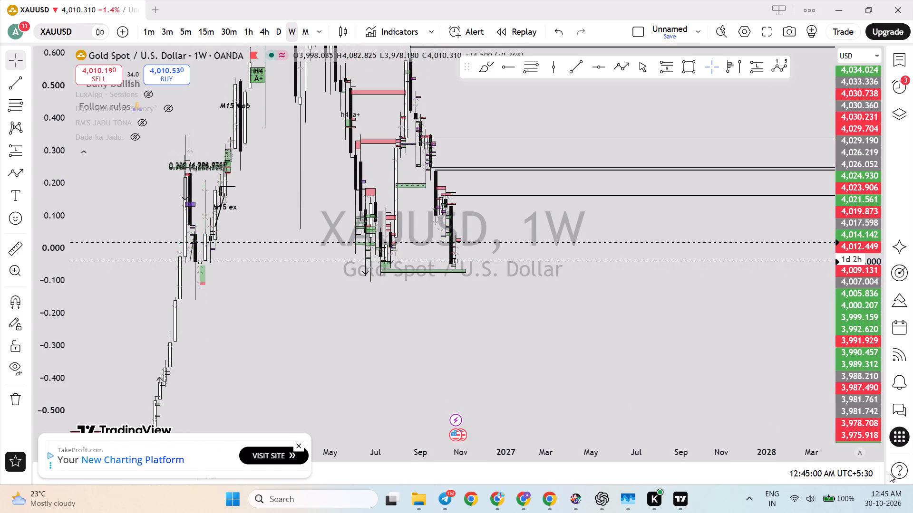
drag(890, 474, 890, 476)
drag(502, 107, 519, 191)
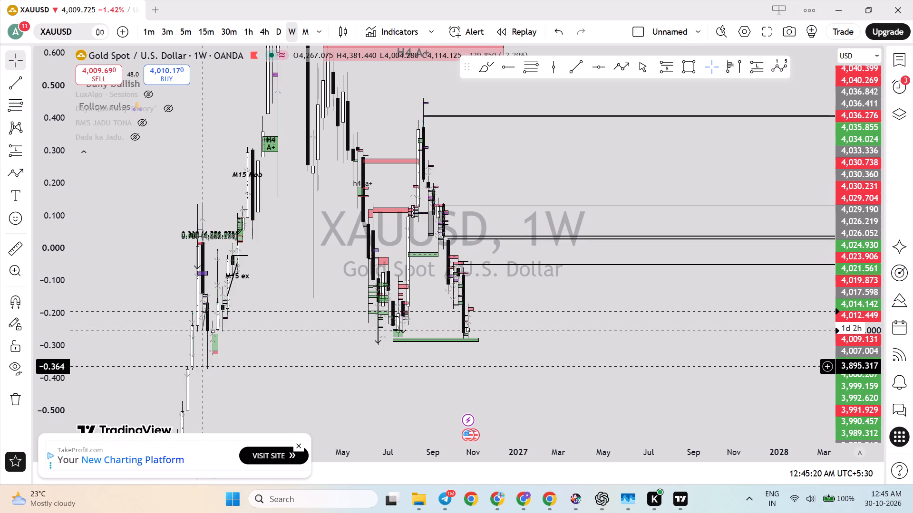
drag(845, 176, 855, 359)
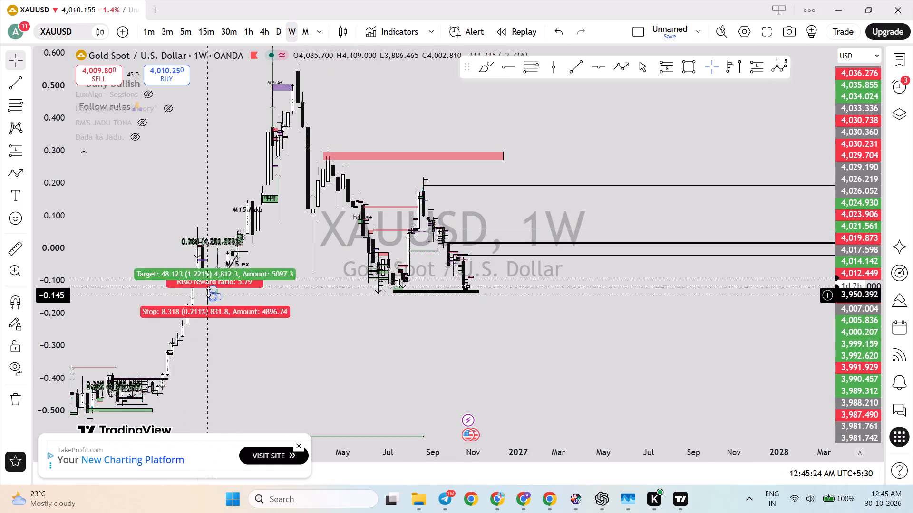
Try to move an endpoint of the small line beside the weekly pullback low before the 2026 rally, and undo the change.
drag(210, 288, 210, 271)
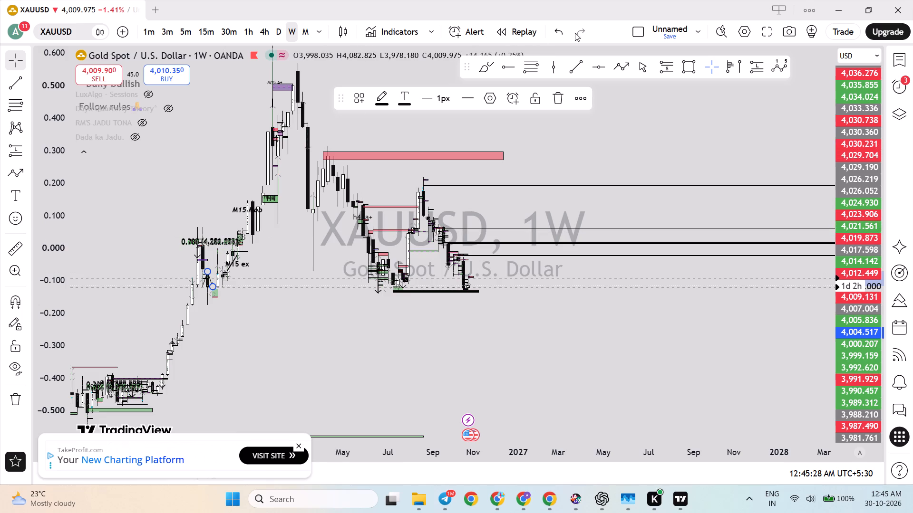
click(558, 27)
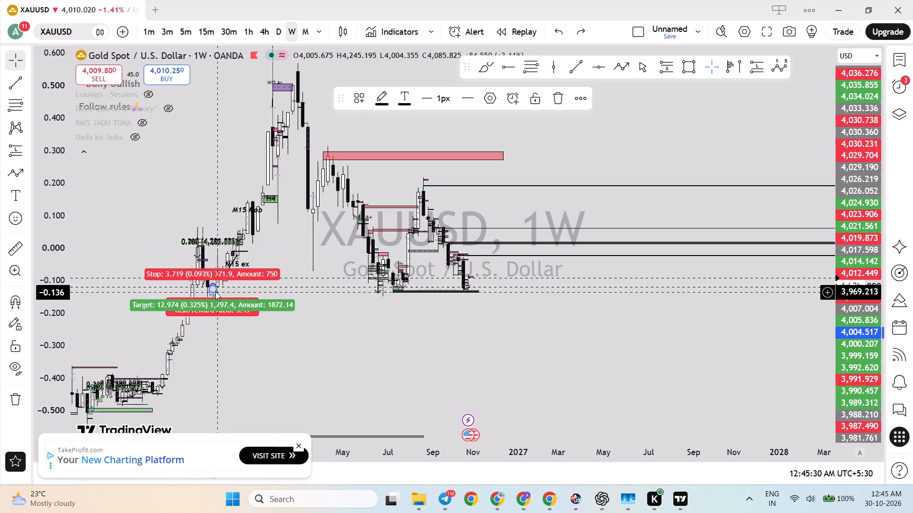
Move the entry of the small short position at that weekly pullback low up to 3,991.928.
drag(214, 292, 220, 199)
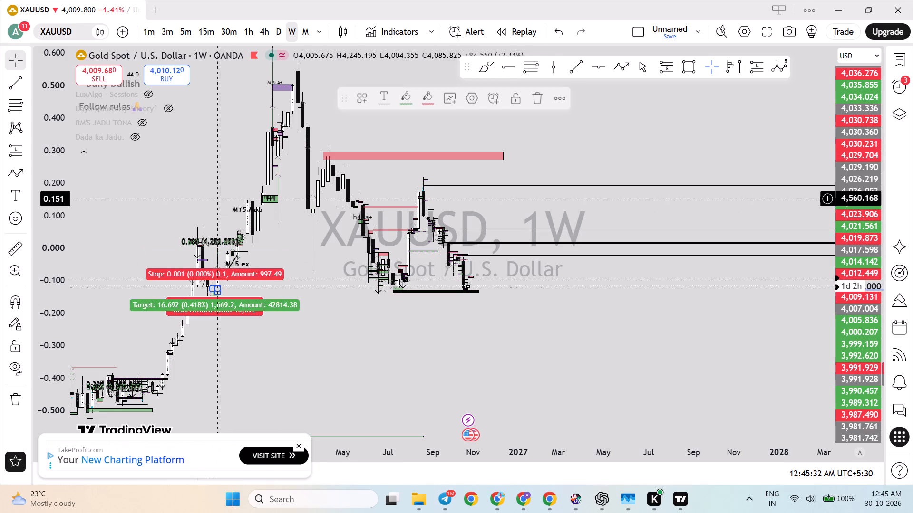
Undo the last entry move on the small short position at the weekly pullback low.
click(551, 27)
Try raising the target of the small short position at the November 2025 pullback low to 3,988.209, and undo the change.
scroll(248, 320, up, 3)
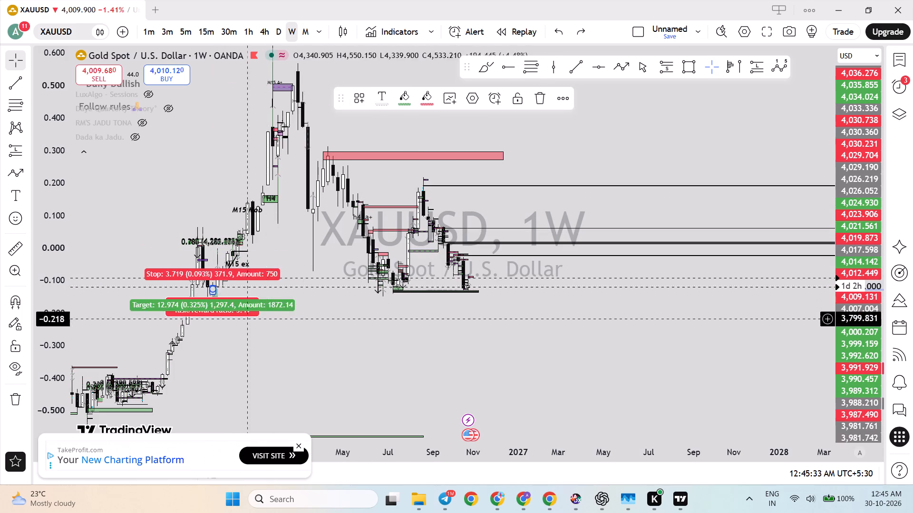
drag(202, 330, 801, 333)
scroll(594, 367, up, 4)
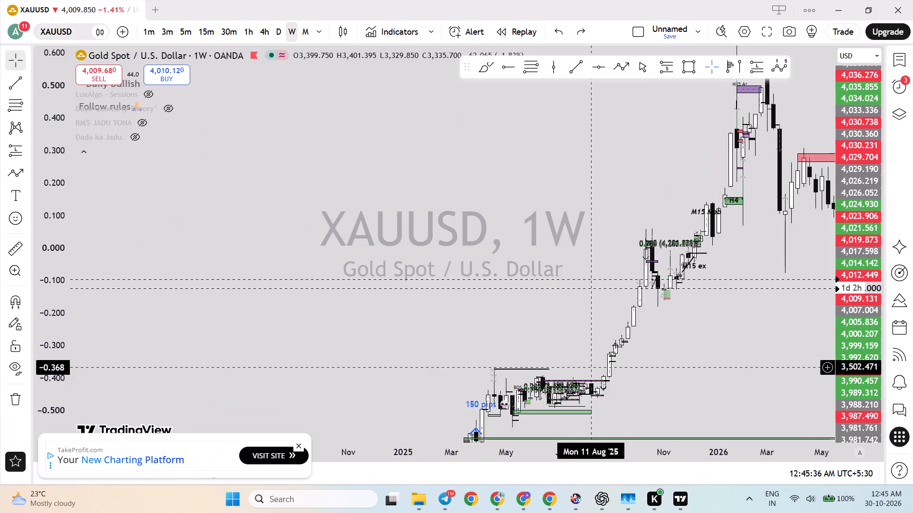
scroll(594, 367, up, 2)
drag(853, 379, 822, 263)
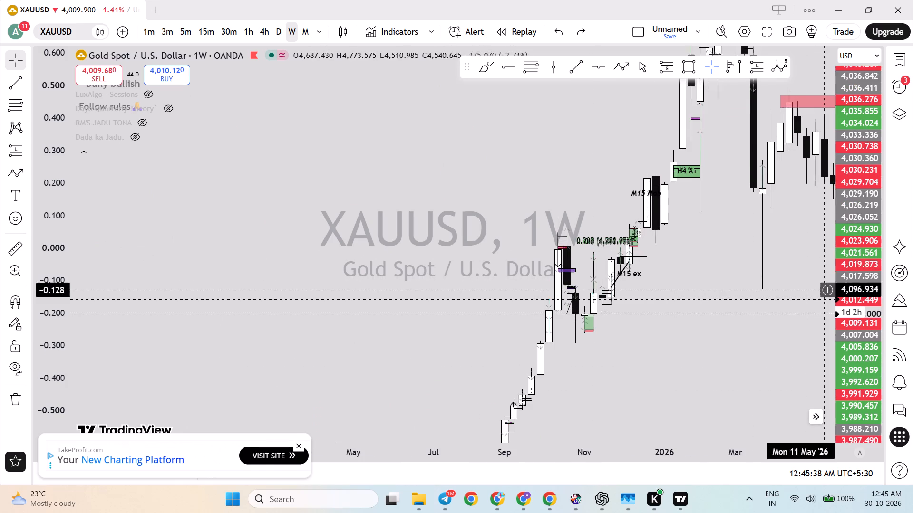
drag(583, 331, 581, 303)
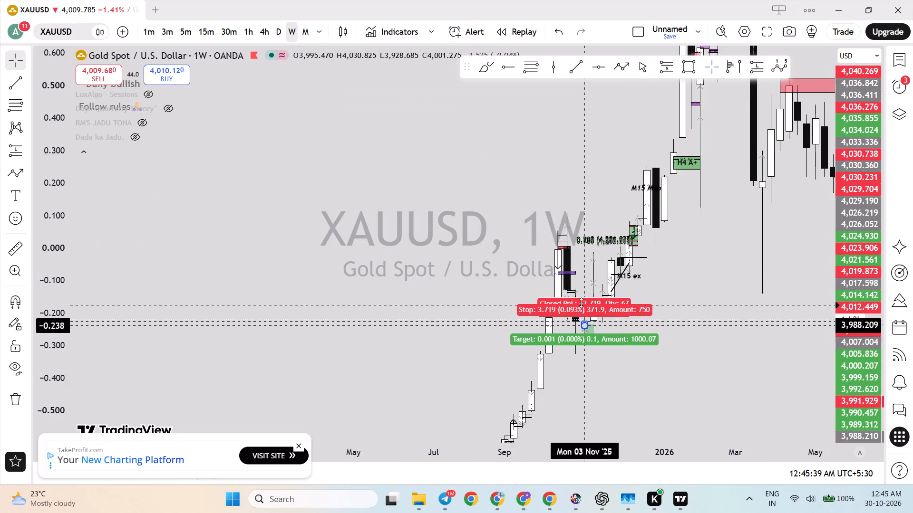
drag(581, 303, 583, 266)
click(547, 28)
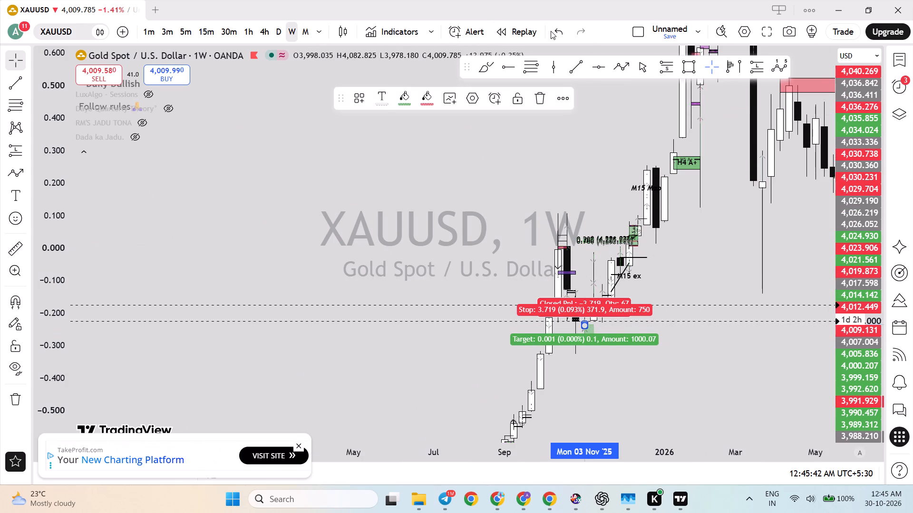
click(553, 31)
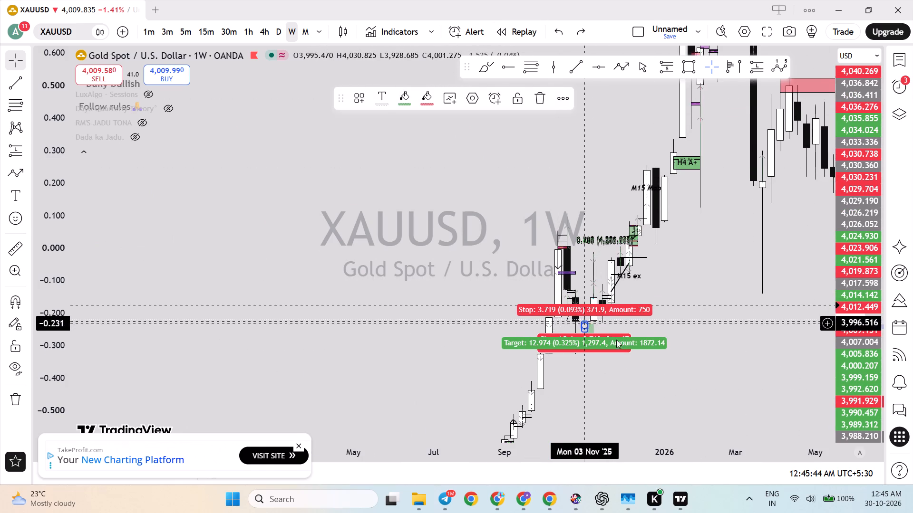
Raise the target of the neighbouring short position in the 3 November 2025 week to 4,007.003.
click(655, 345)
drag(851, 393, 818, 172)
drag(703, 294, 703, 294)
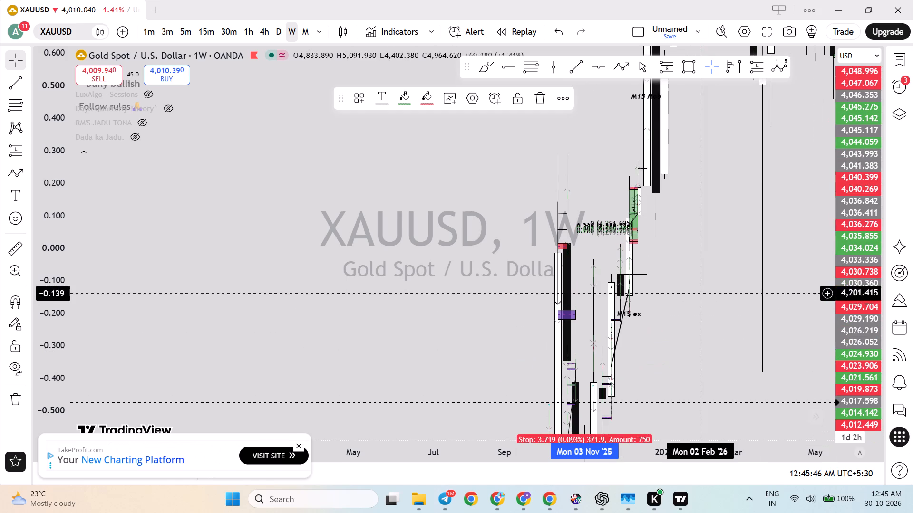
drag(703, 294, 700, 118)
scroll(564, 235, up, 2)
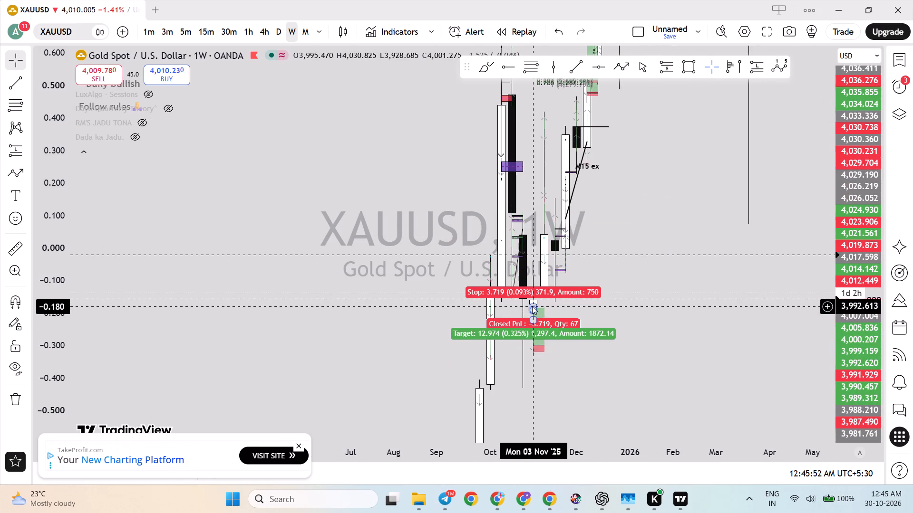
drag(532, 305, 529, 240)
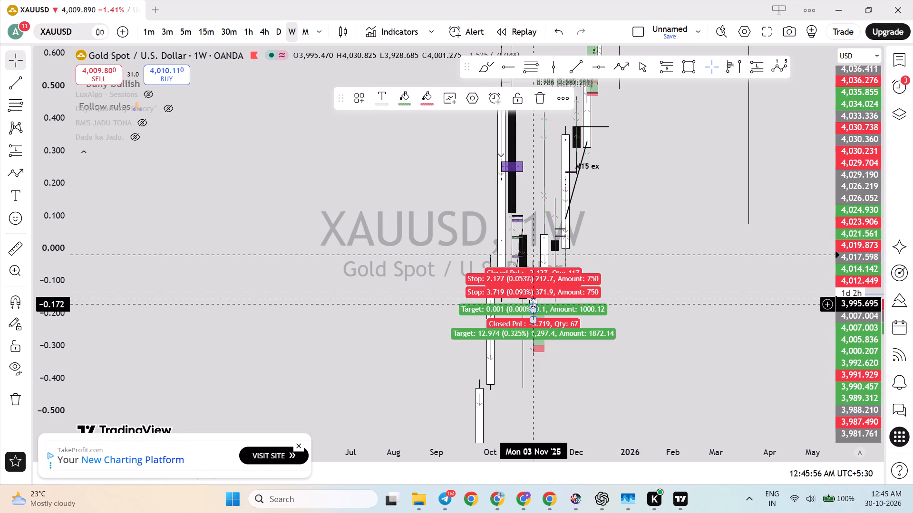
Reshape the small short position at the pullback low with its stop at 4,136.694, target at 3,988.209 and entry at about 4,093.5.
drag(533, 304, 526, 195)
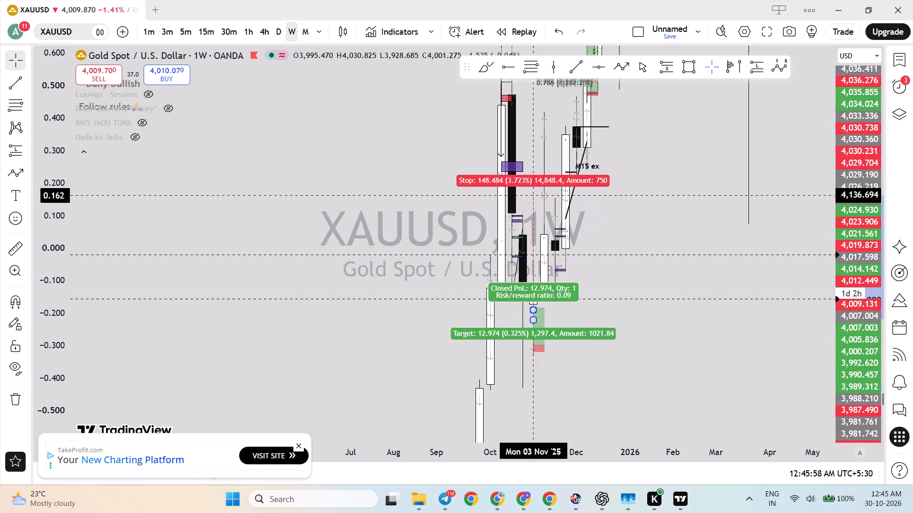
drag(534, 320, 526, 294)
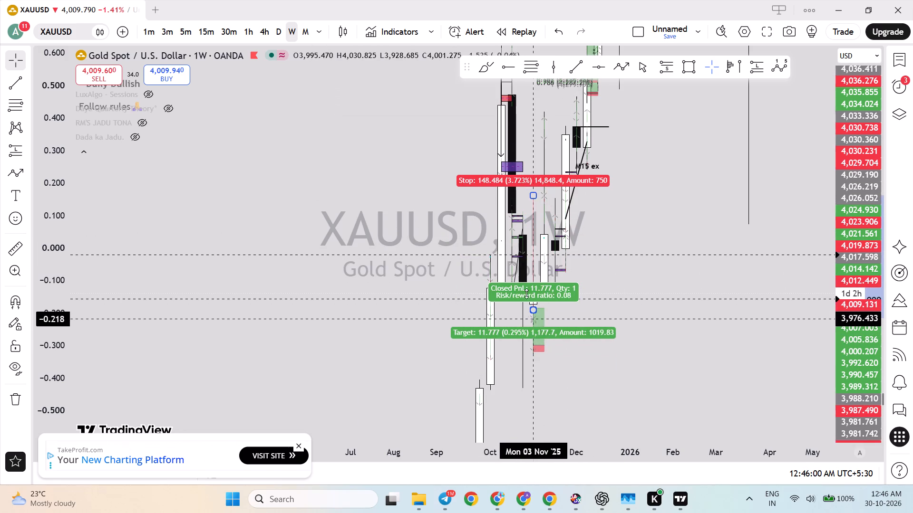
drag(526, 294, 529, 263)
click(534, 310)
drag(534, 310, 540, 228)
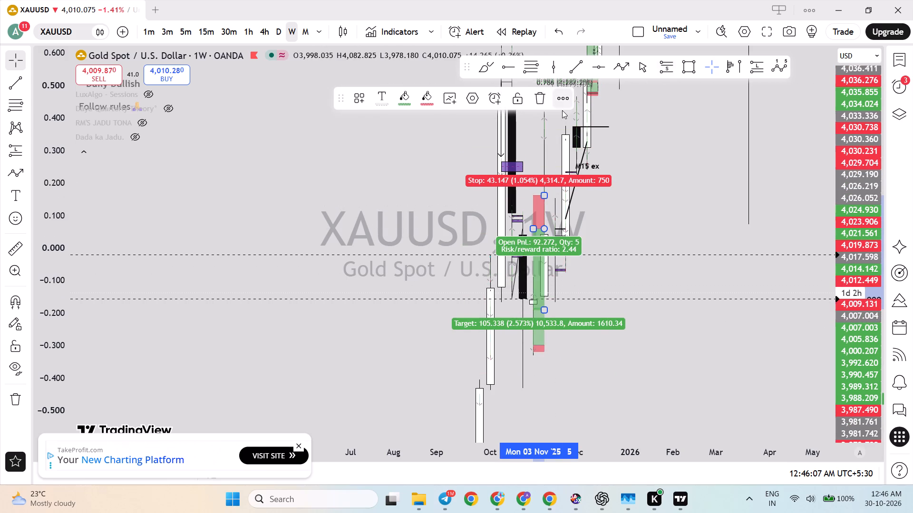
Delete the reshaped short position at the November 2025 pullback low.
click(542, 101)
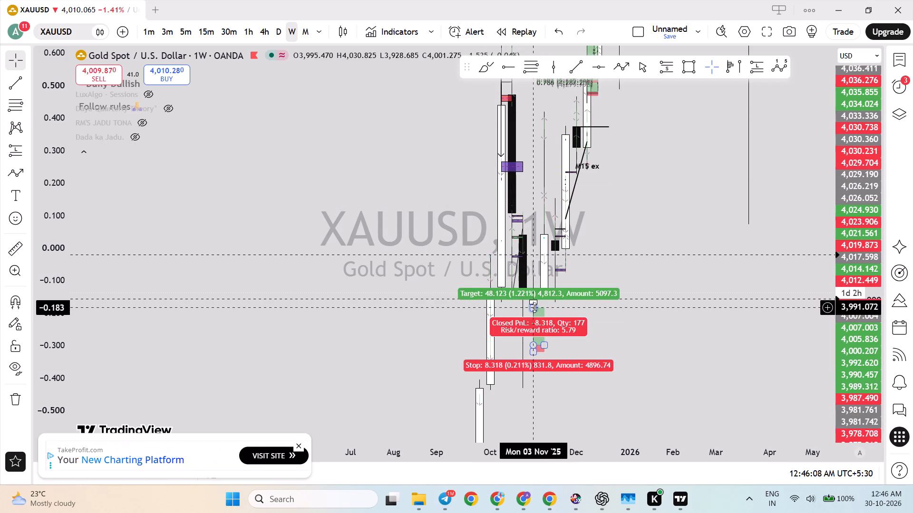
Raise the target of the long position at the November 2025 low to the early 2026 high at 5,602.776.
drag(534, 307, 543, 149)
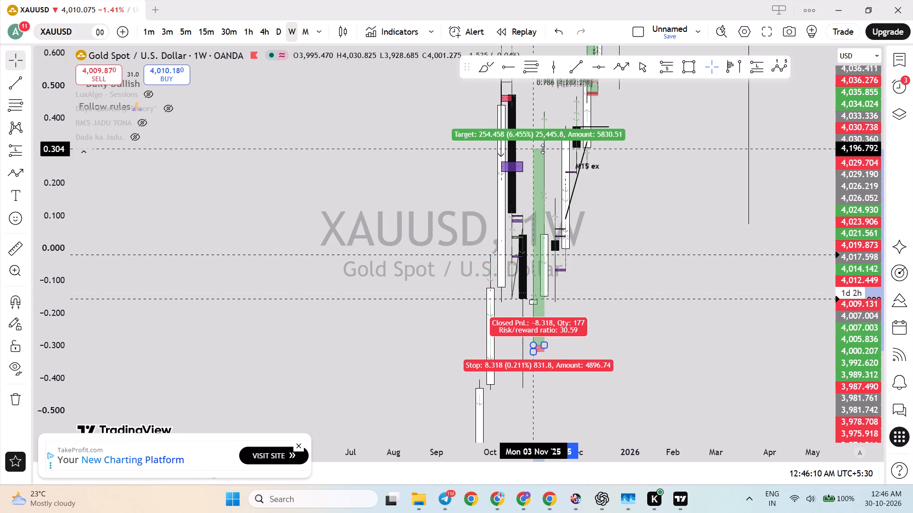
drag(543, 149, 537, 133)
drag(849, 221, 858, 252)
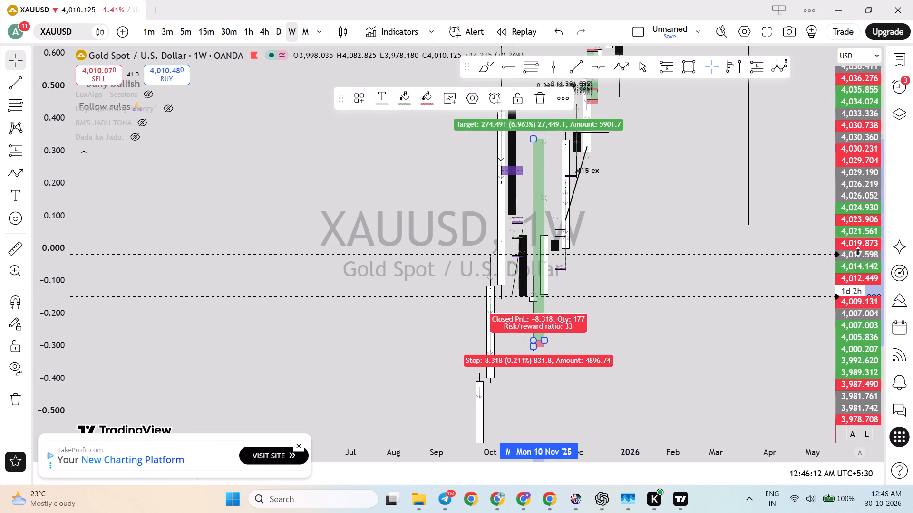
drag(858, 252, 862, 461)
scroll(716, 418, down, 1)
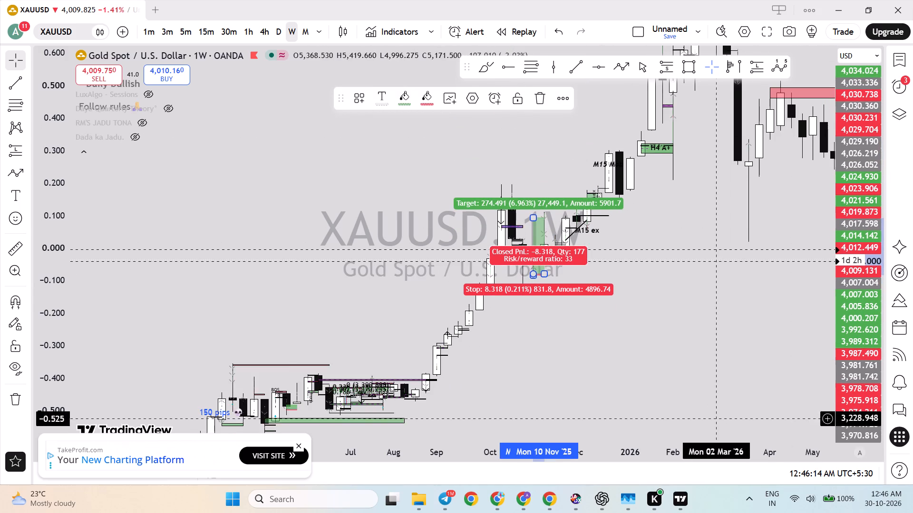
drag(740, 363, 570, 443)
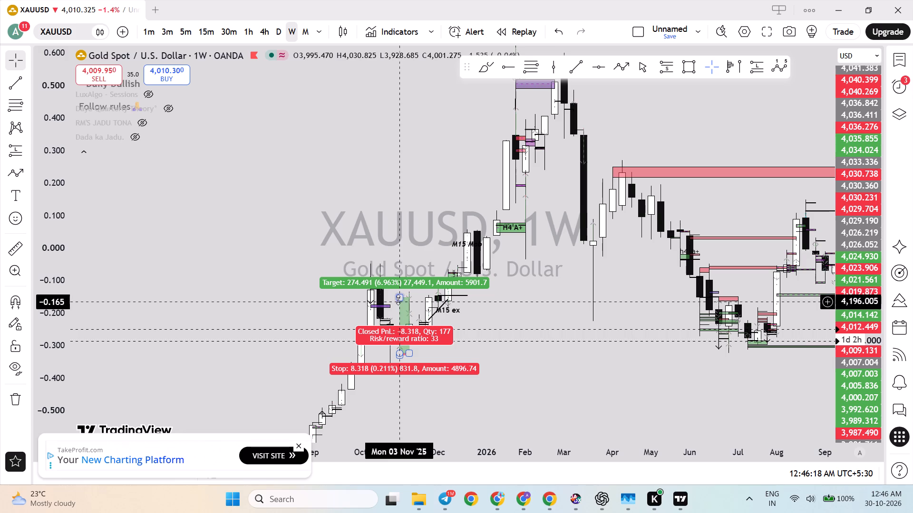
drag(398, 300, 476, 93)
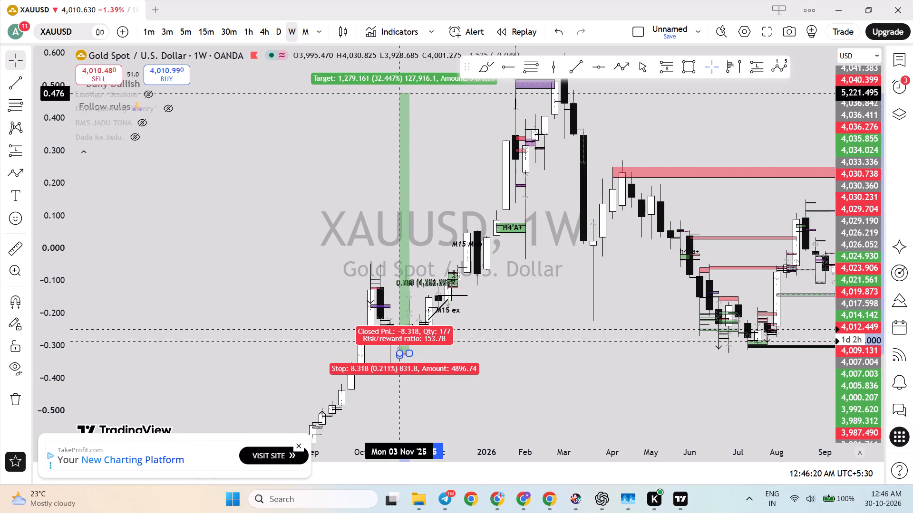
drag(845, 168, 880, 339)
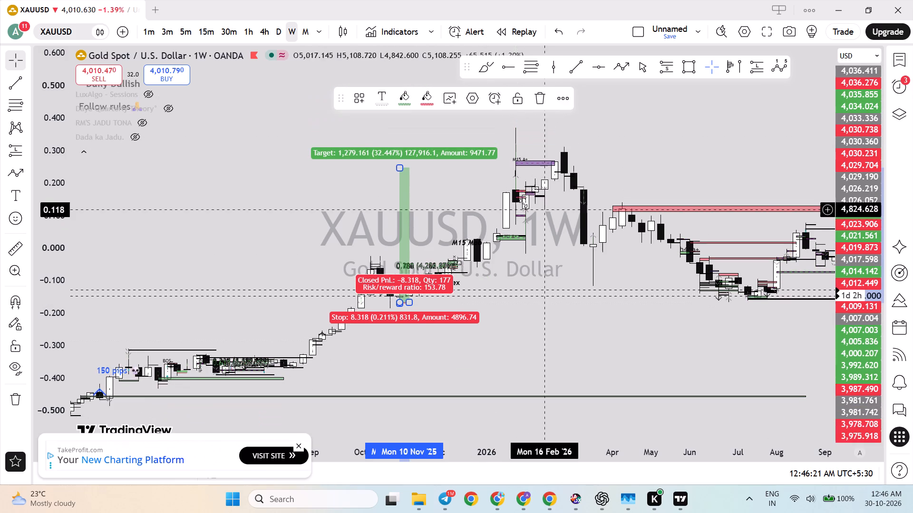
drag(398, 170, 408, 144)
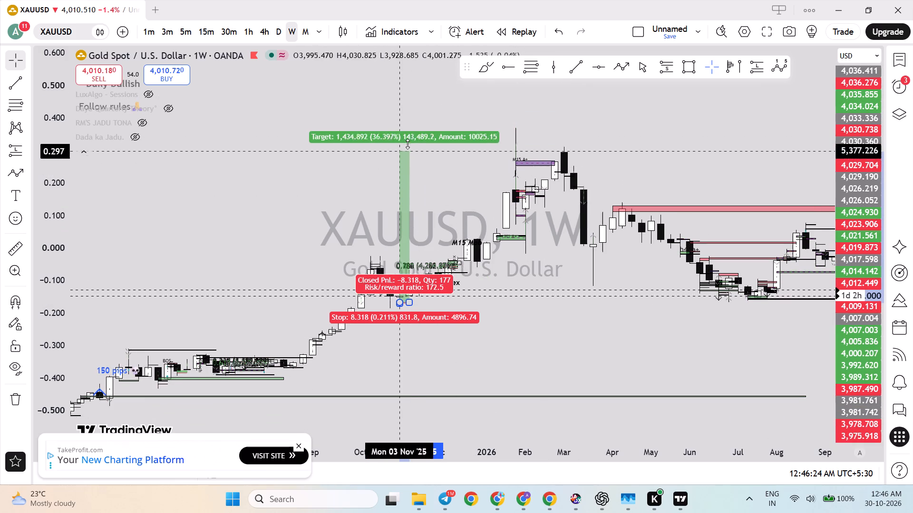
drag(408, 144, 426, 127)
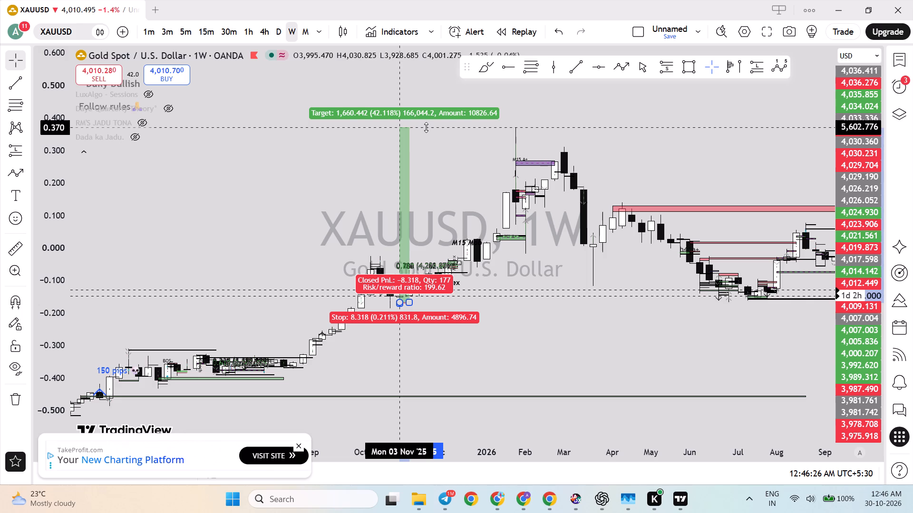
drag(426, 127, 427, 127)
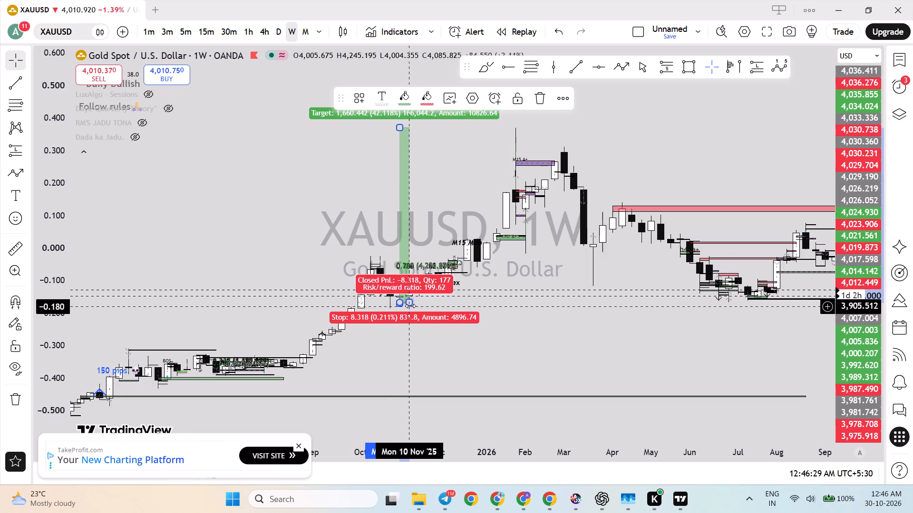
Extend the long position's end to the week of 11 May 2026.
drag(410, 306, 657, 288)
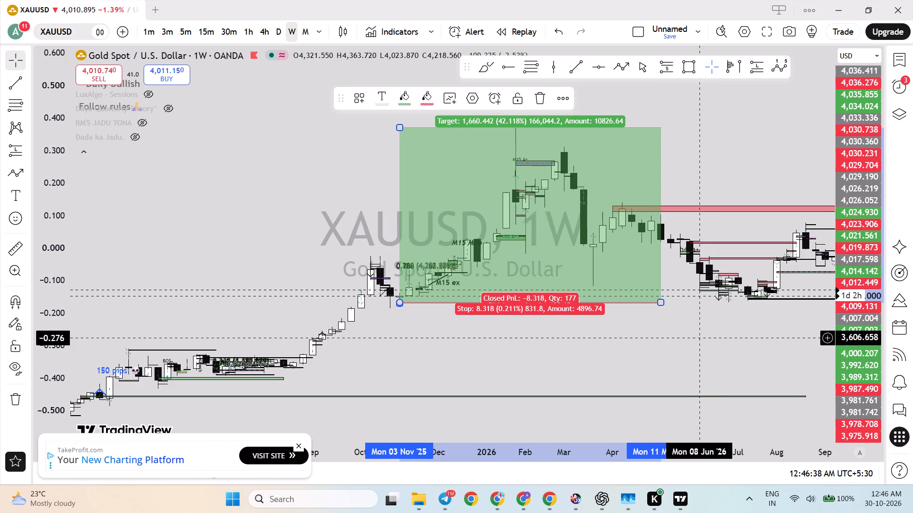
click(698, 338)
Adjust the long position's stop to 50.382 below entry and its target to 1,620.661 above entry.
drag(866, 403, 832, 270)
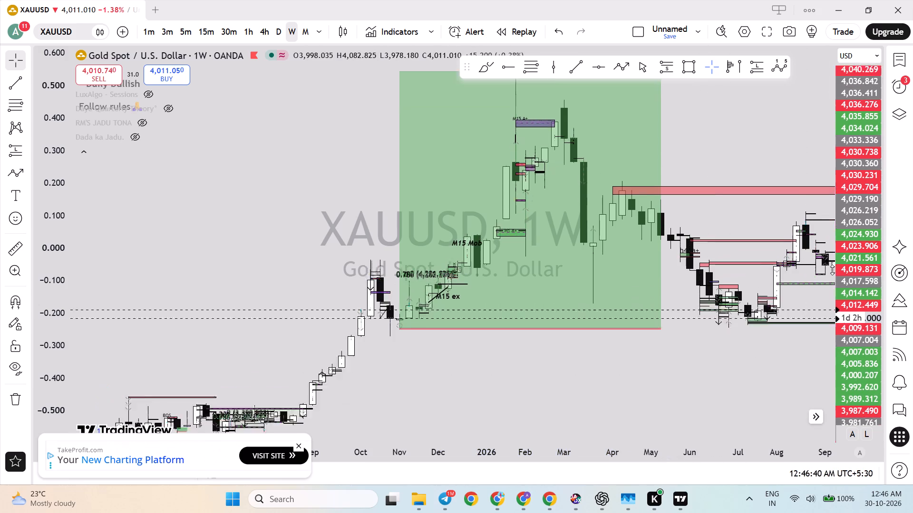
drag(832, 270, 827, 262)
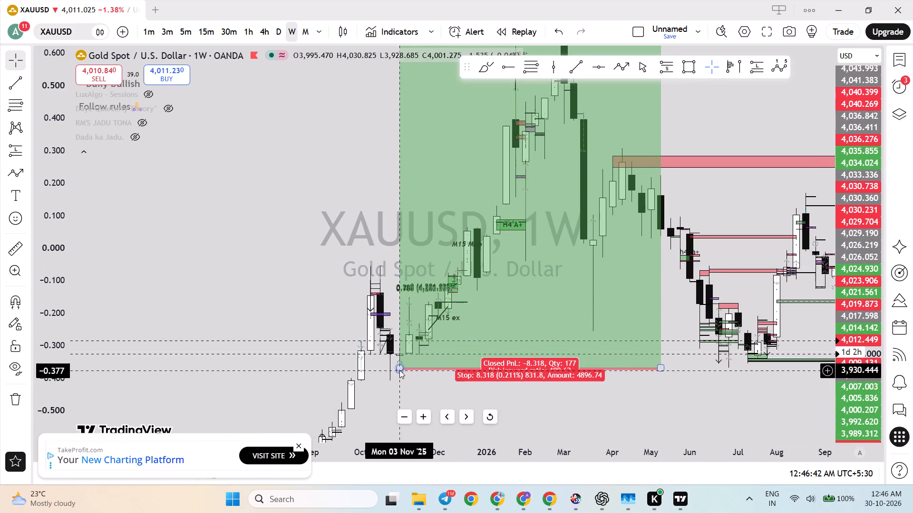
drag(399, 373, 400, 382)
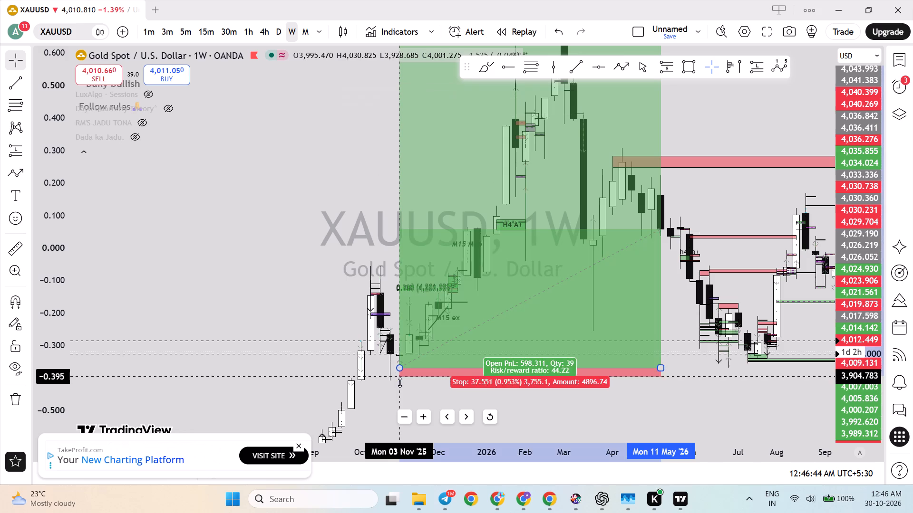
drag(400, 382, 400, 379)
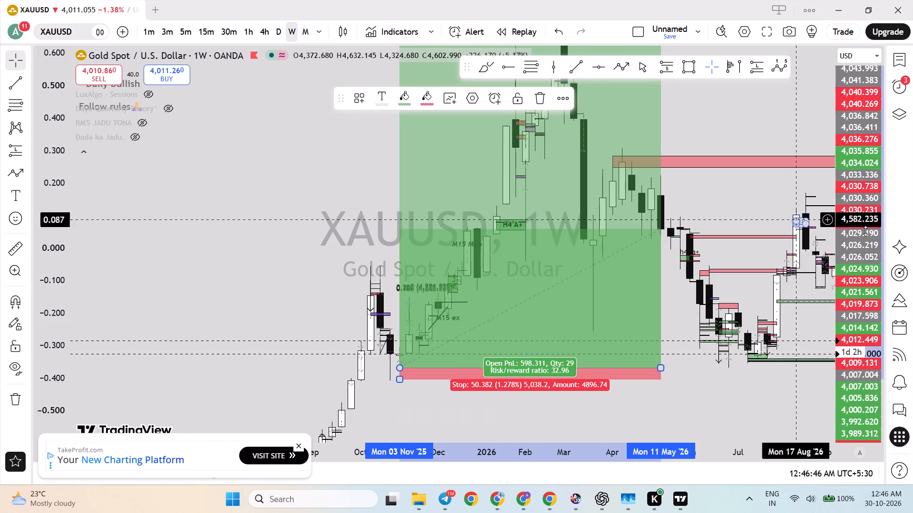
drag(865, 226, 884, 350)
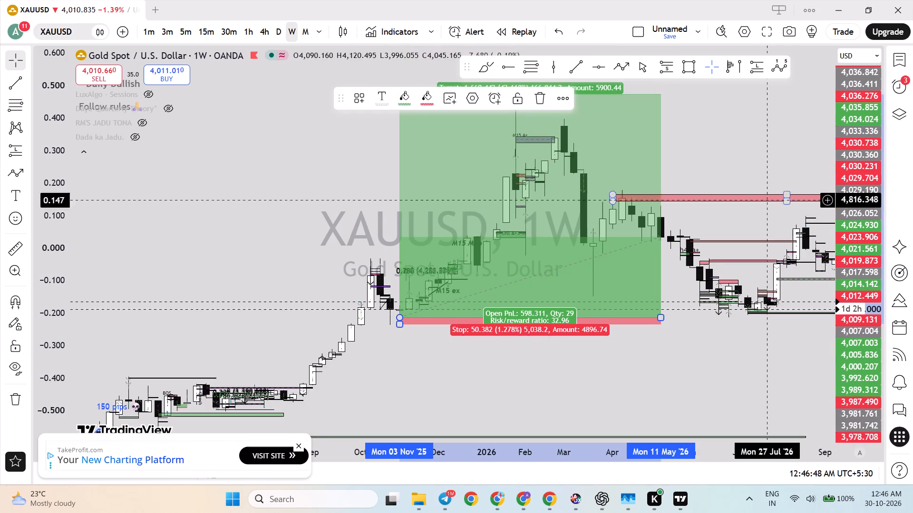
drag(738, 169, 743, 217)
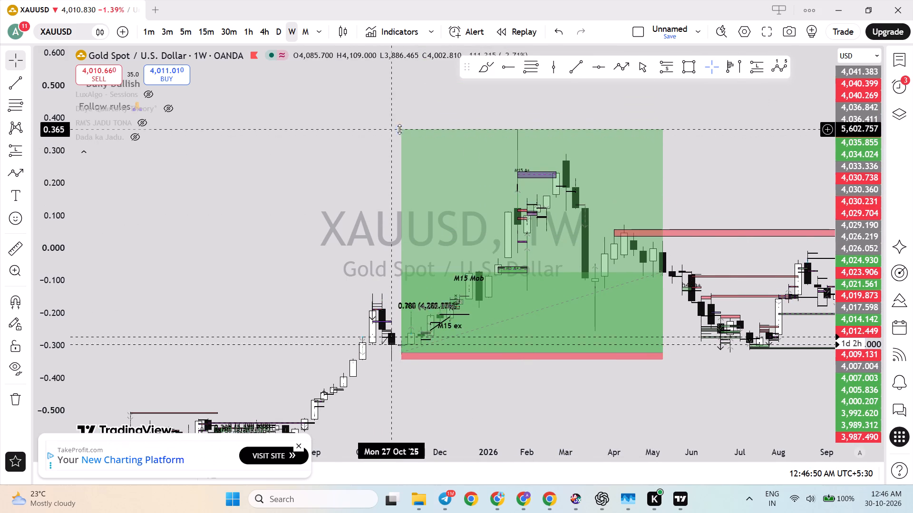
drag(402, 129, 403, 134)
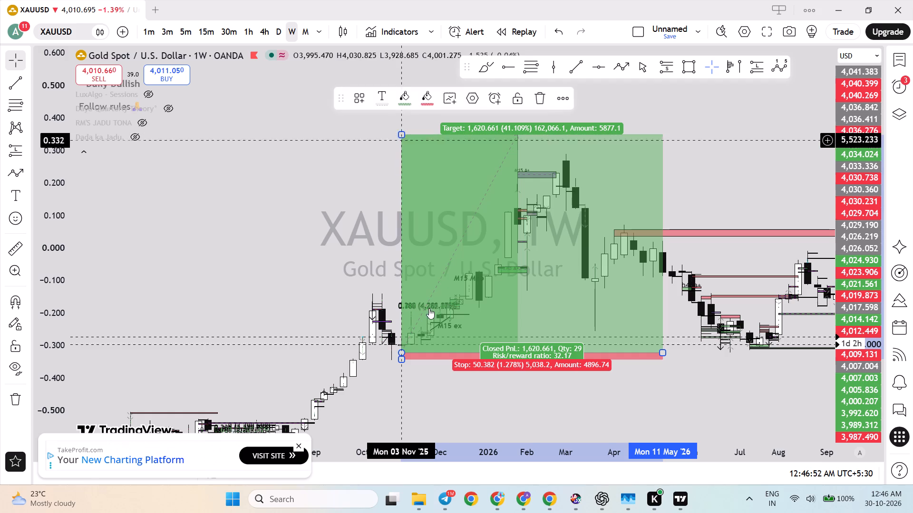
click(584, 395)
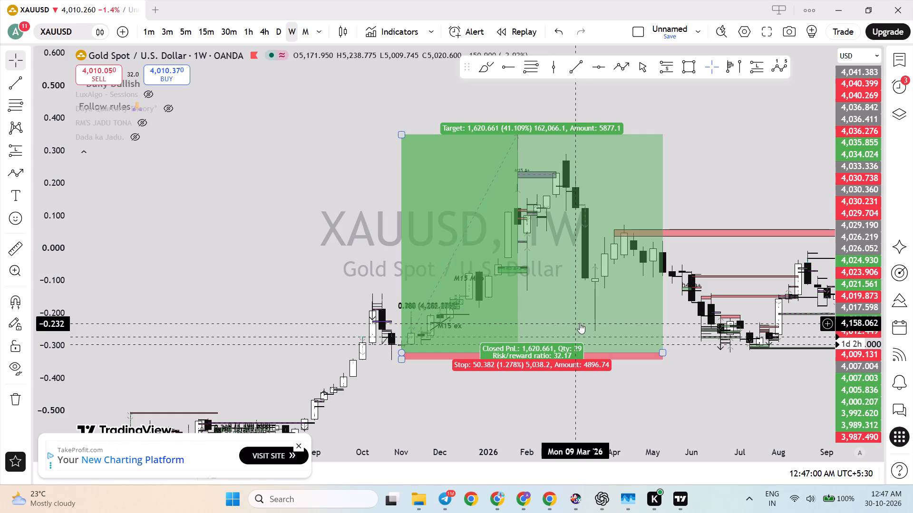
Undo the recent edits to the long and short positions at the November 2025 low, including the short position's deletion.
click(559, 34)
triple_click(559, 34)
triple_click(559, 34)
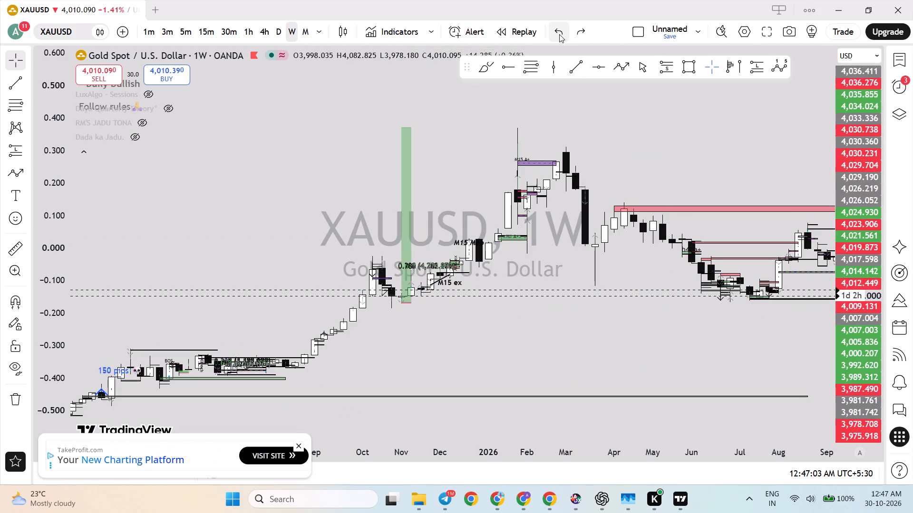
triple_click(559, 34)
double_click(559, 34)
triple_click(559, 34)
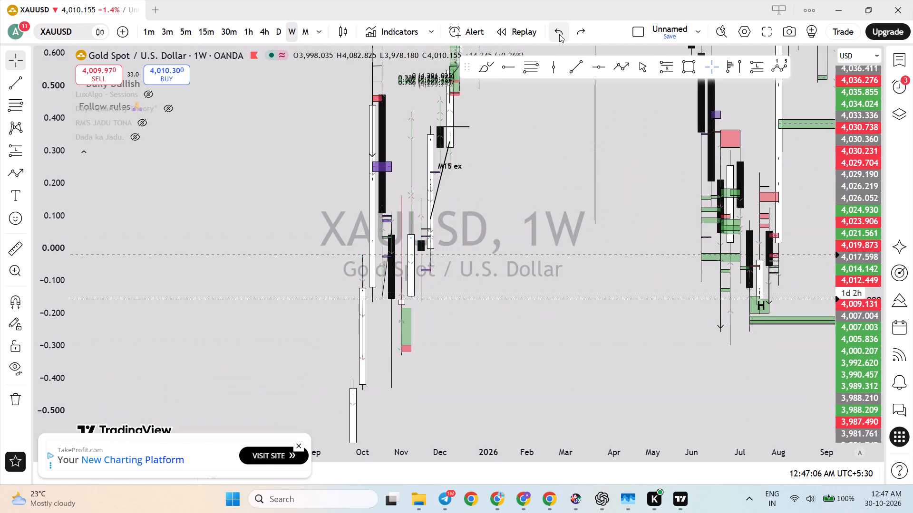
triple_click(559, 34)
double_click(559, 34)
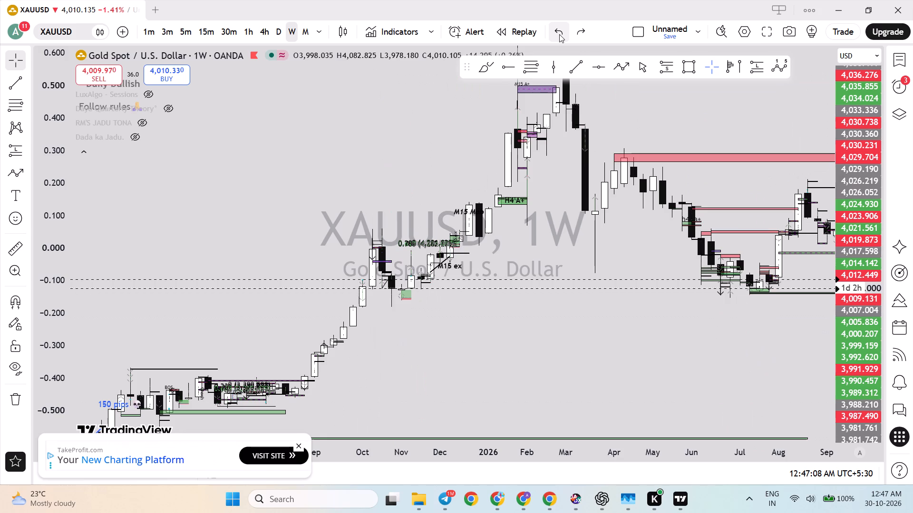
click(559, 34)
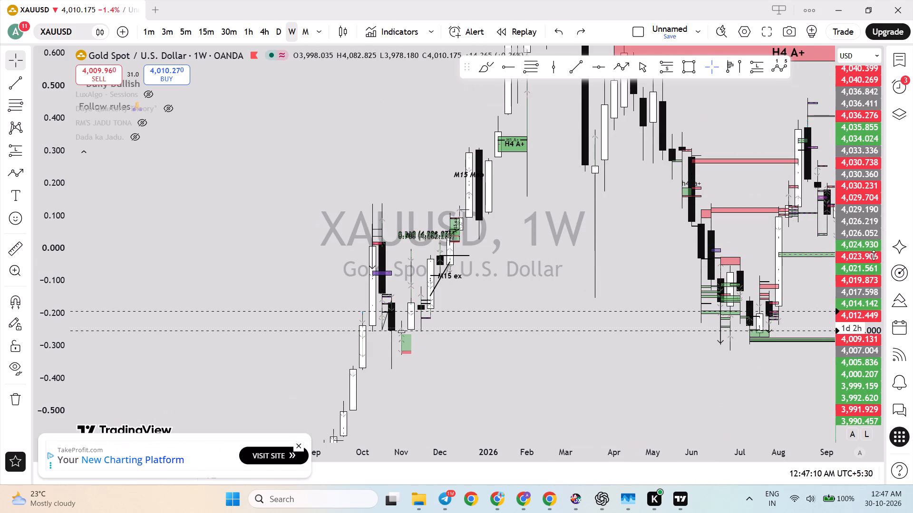
Draw a horizontal ray from the late October 2025 swing low on the weekly gold chart, at about 3,886.
drag(873, 253, 863, 332)
drag(679, 375, 404, 366)
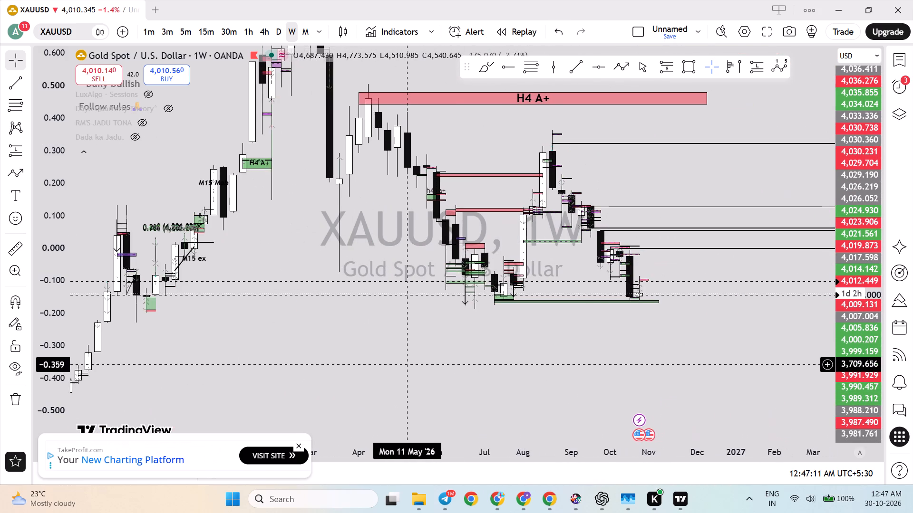
scroll(411, 356, down, 3)
drag(850, 258, 855, 328)
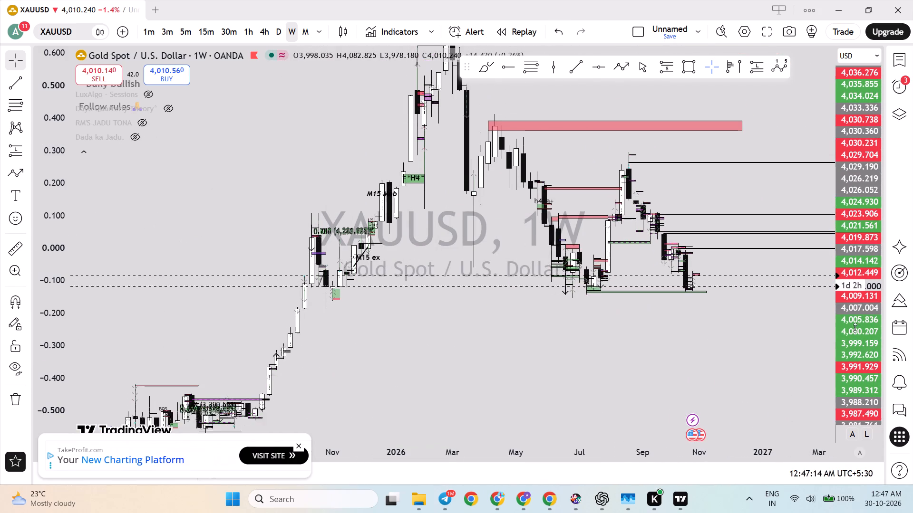
drag(855, 328, 855, 331)
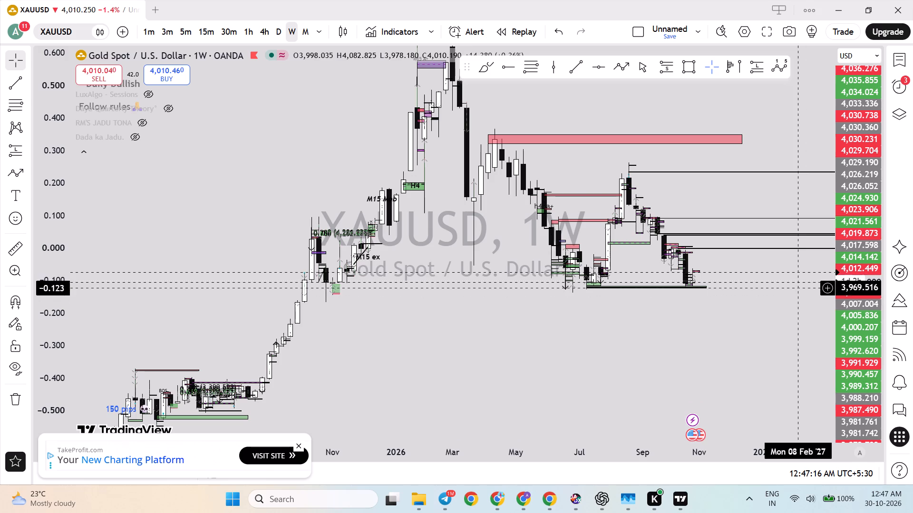
scroll(690, 287, down, 1)
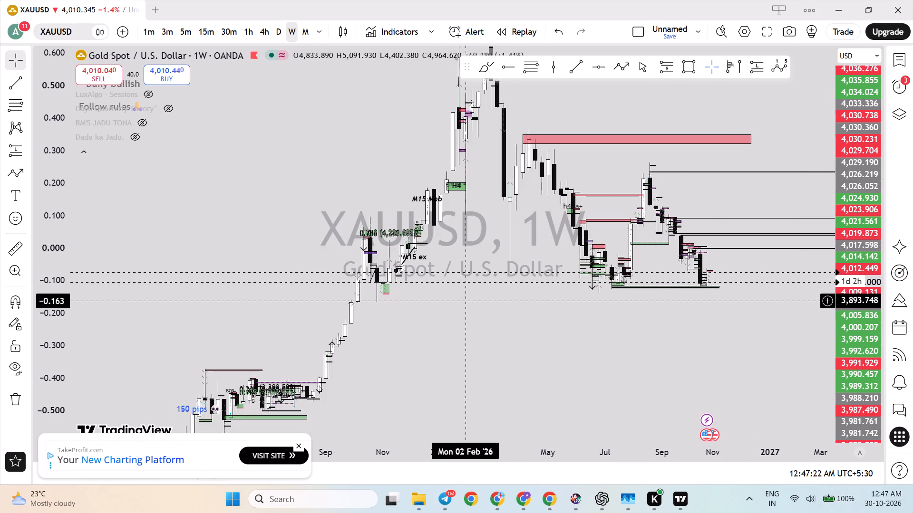
drag(848, 369, 826, 275)
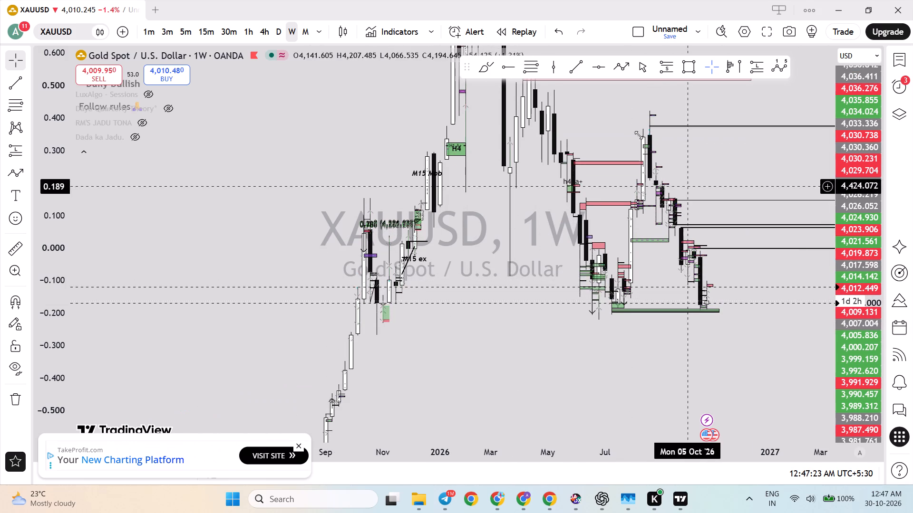
drag(507, 347, 506, 324)
click(508, 64)
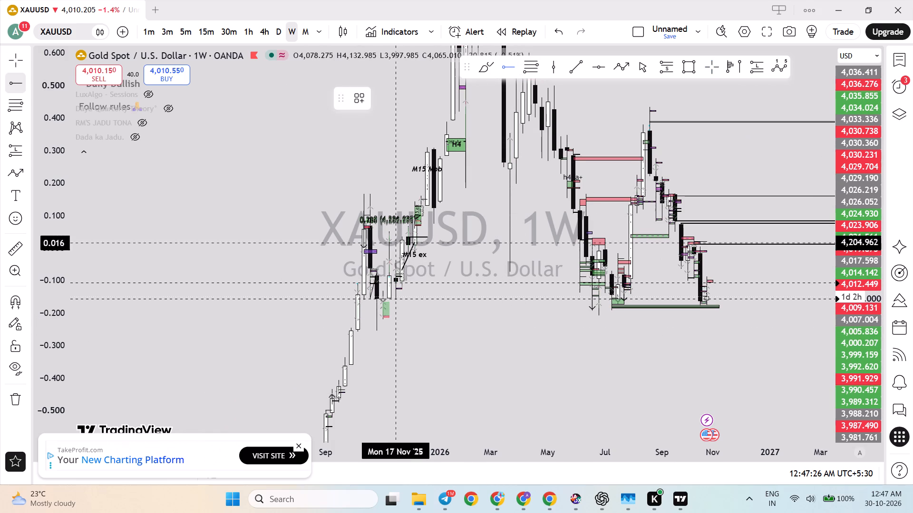
ctrl+click(375, 332)
click(454, 351)
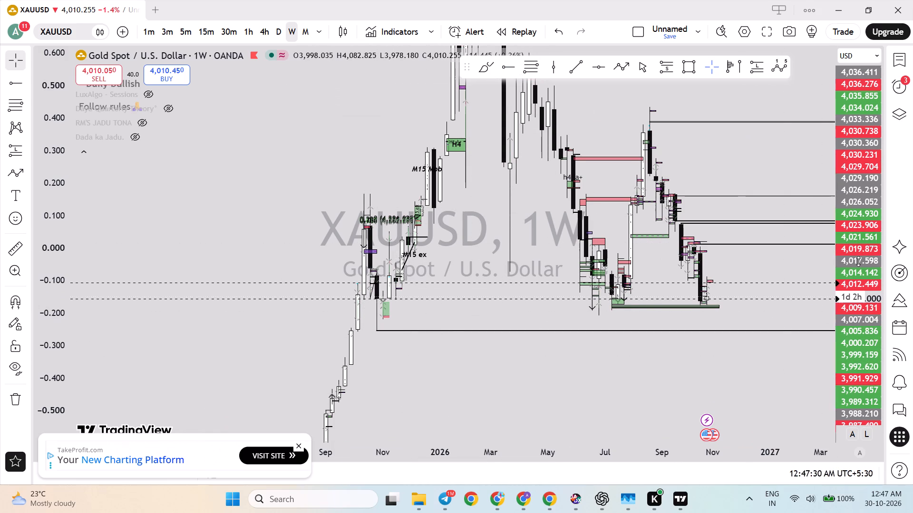
Examine the weekly gold price structure from the 2024–2025 rally and its demand zones through to the October 2026 candles.
drag(879, 242, 876, 321)
drag(733, 354, 719, 309)
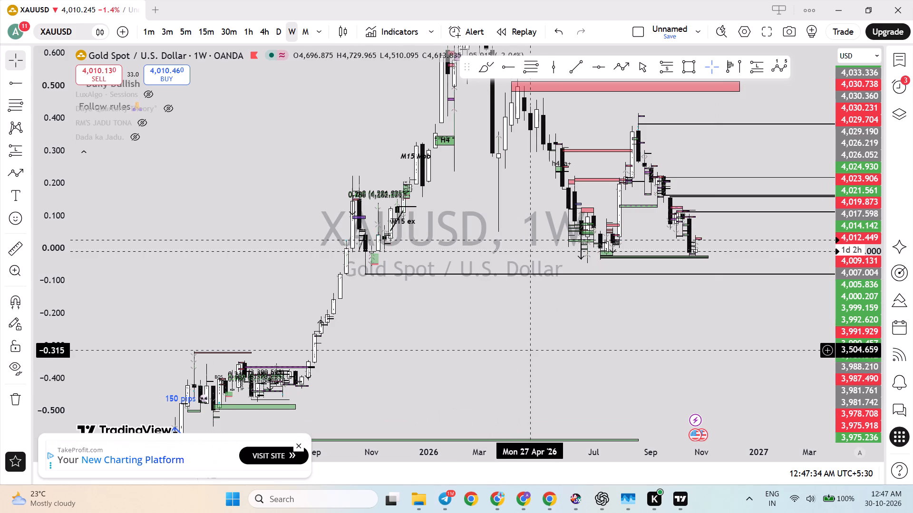
drag(525, 367, 524, 366)
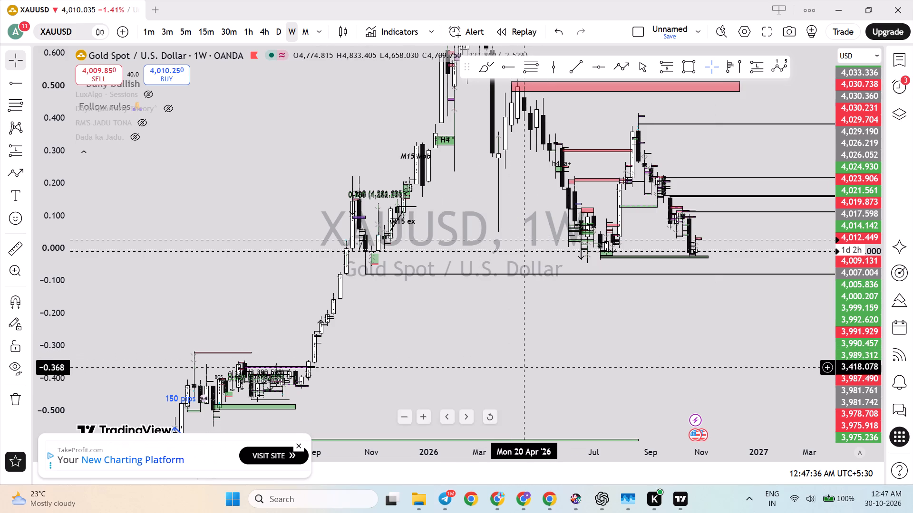
drag(524, 366, 504, 304)
scroll(504, 304, down, 4)
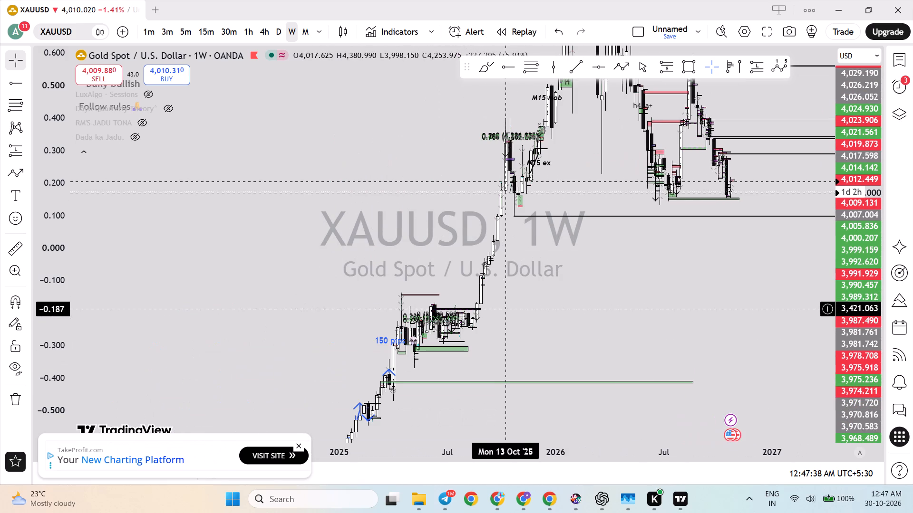
drag(541, 335, 542, 293)
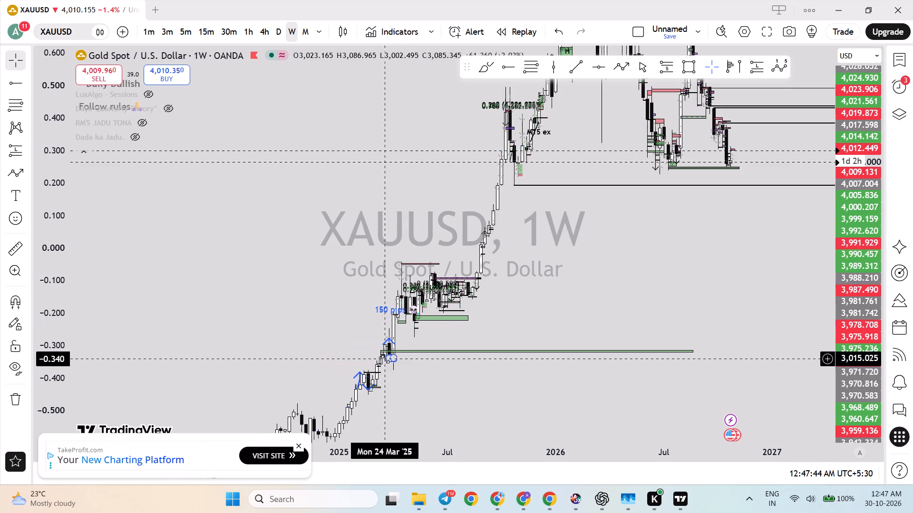
drag(416, 393, 467, 361)
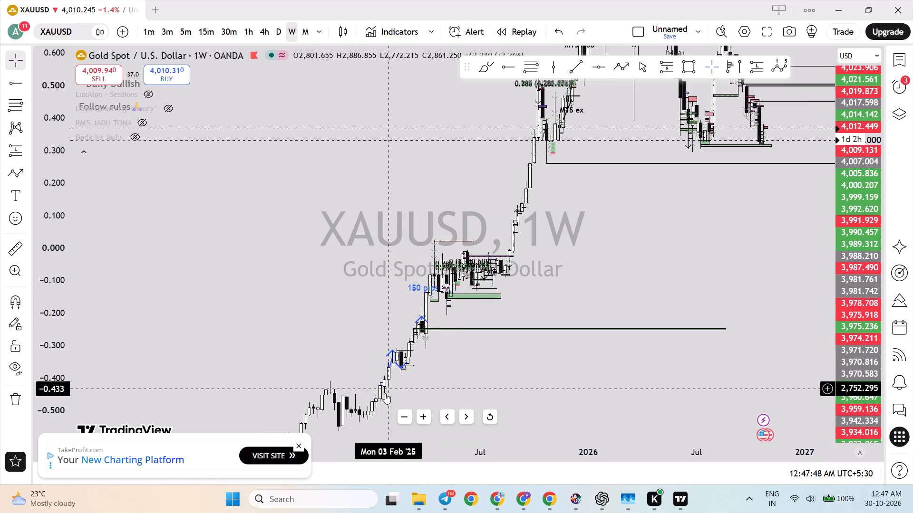
drag(432, 399, 504, 289)
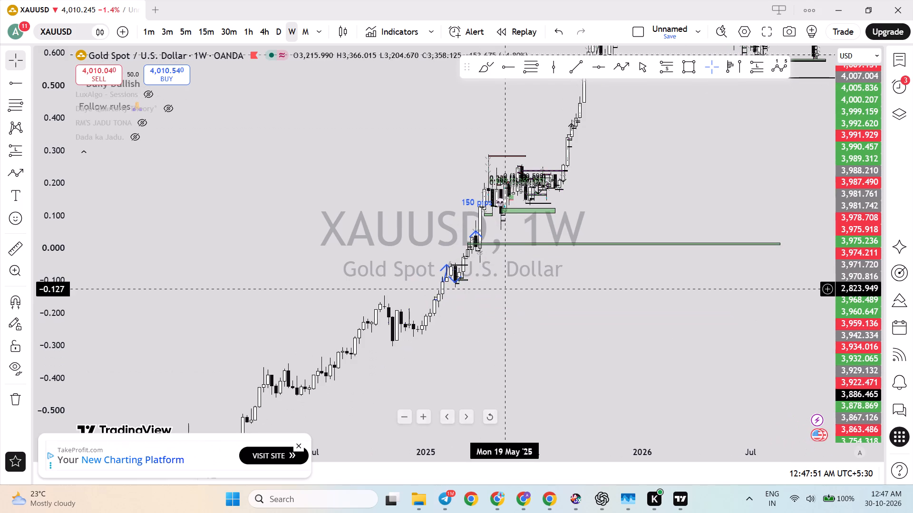
drag(509, 309, 501, 326)
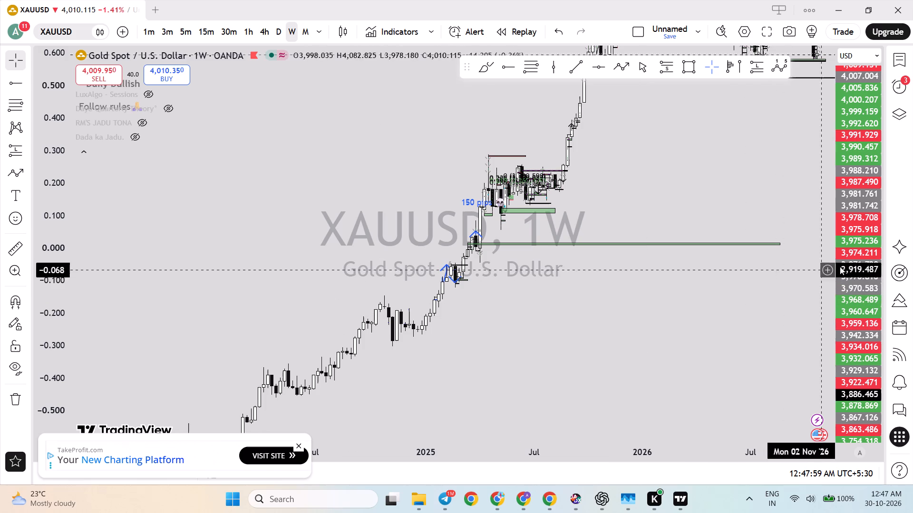
drag(847, 261, 849, 295)
drag(663, 343, 544, 422)
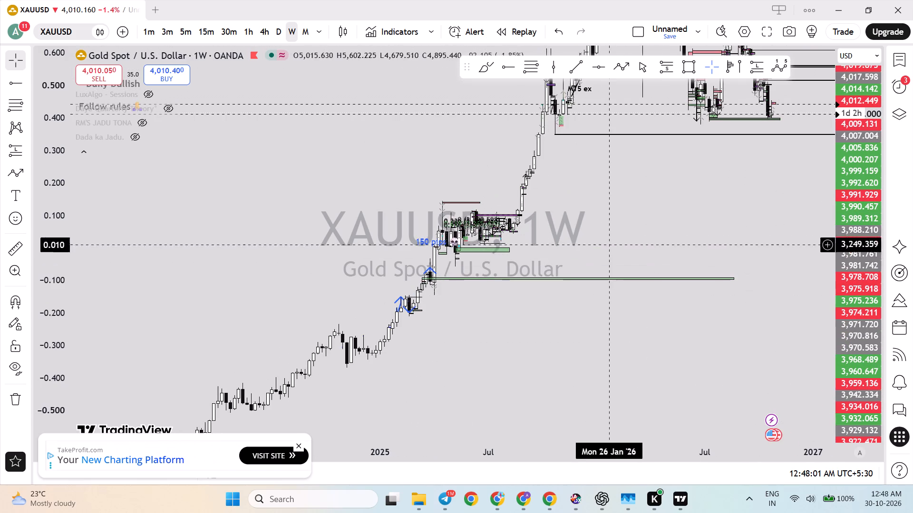
drag(614, 233, 597, 271)
drag(597, 271, 586, 285)
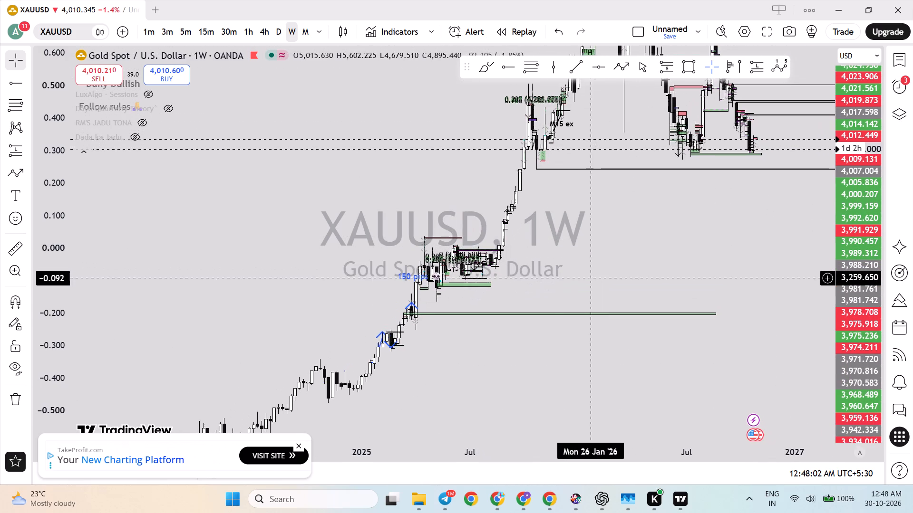
drag(586, 285, 505, 370)
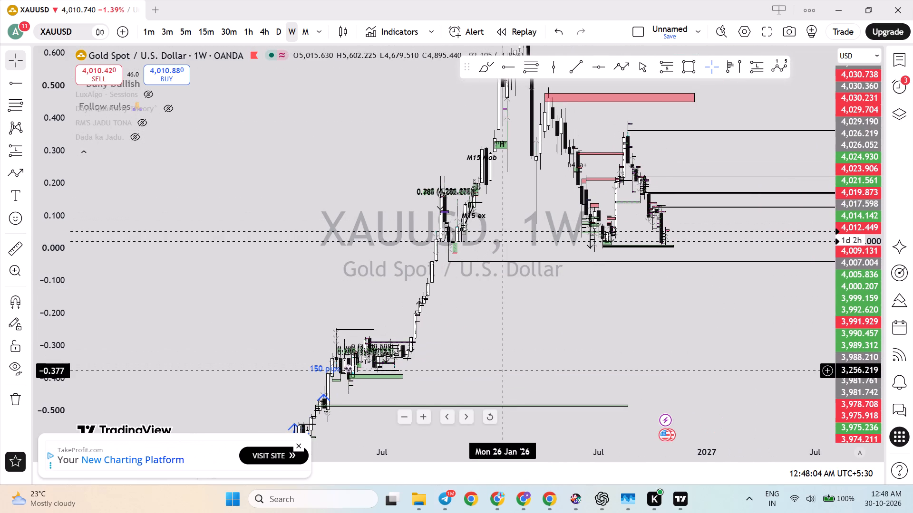
drag(660, 323, 637, 409)
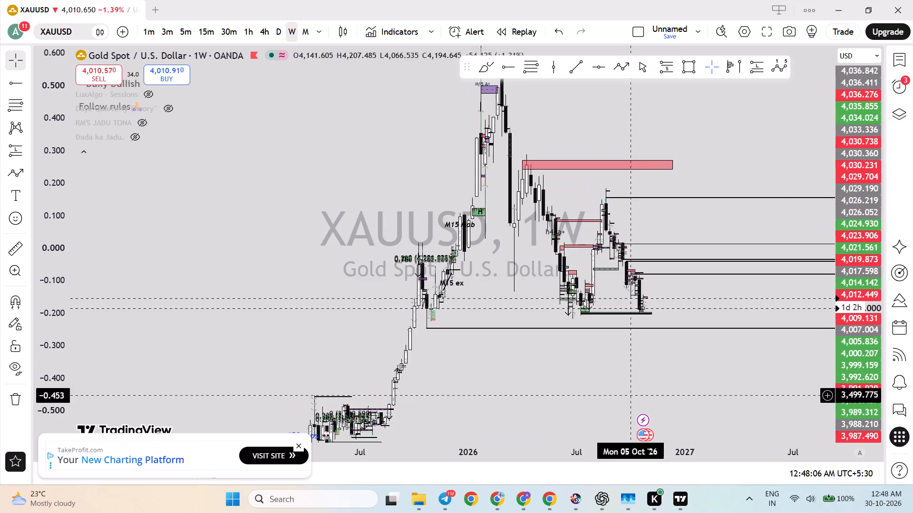